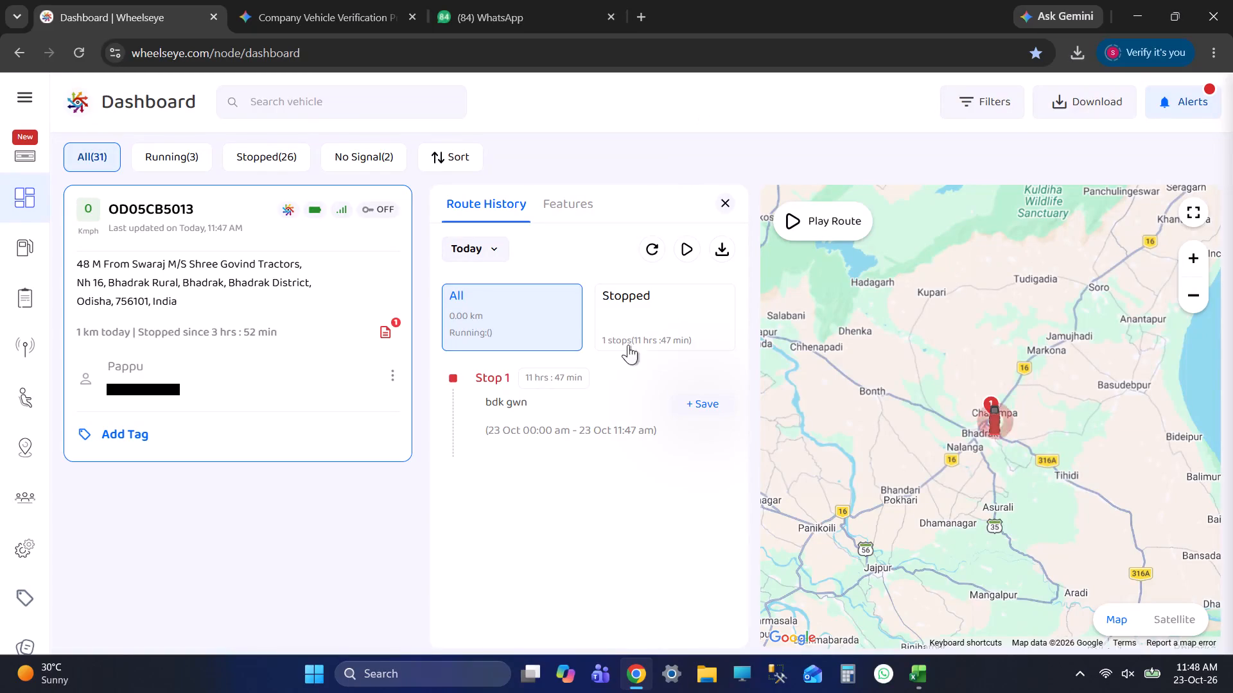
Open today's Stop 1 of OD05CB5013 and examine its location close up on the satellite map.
{"action": "left_click", "coordinate": [600, 364]}
{"action": "left_click", "coordinate": [609, 412]}
{"action": "scroll", "coordinate": [968, 409], "scroll_direction": "up", "scroll_amount": 3}
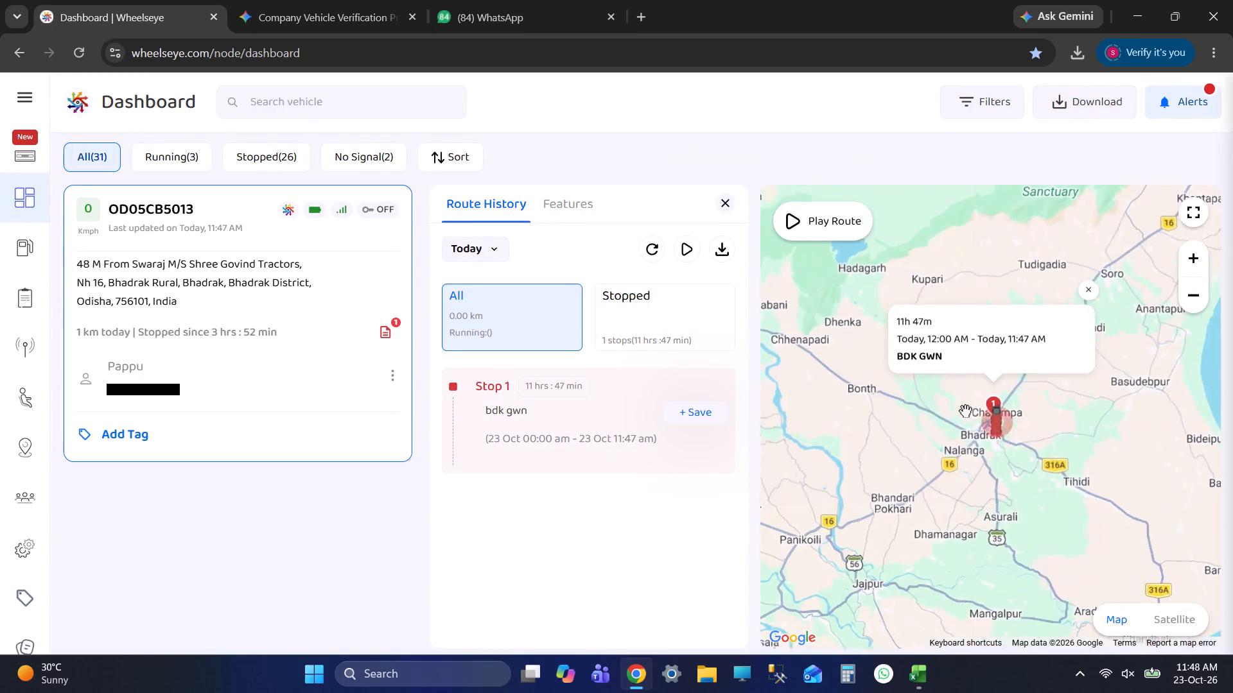
{"action": "scroll", "coordinate": [965, 411], "scroll_direction": "up", "scroll_amount": 8}
{"action": "scroll", "coordinate": [1024, 403], "scroll_direction": "down", "scroll_amount": 1}
{"action": "scroll", "coordinate": [1024, 403], "scroll_direction": "up", "scroll_amount": 5}
{"action": "left_click_drag", "start_coordinate": [907, 395], "coordinate": [952, 450]}
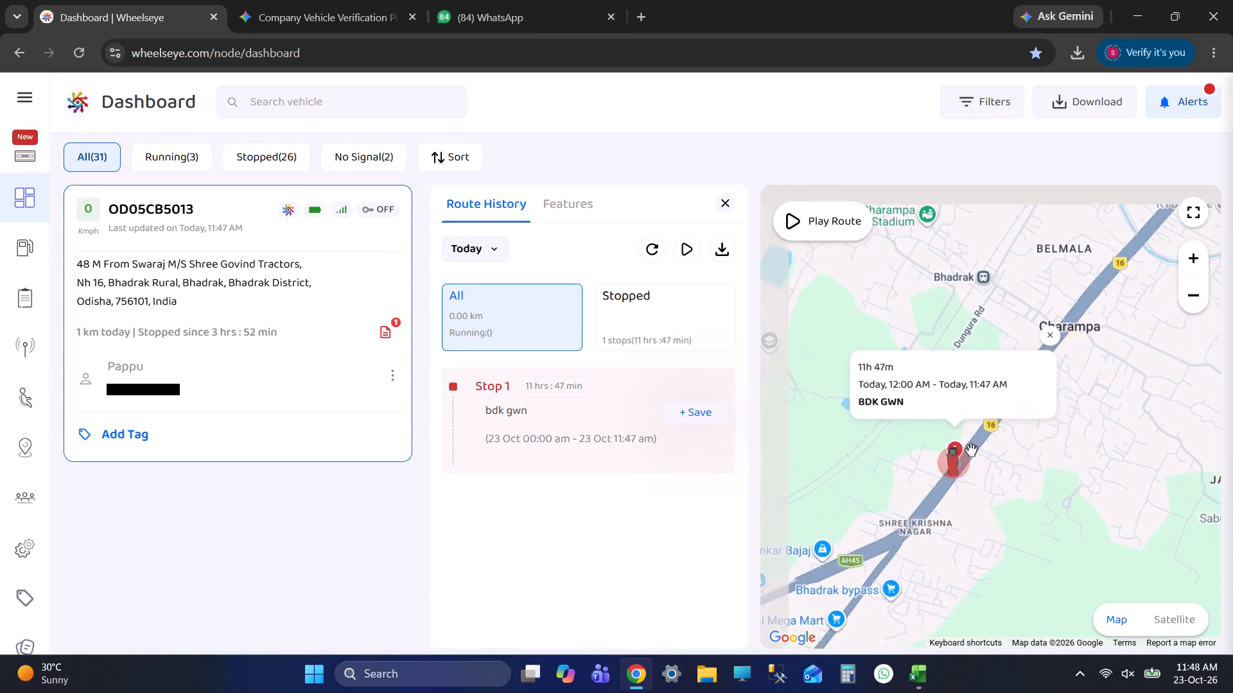
{"action": "left_click", "coordinate": [1173, 629]}
{"action": "scroll", "coordinate": [941, 472], "scroll_direction": "up", "scroll_amount": 5}
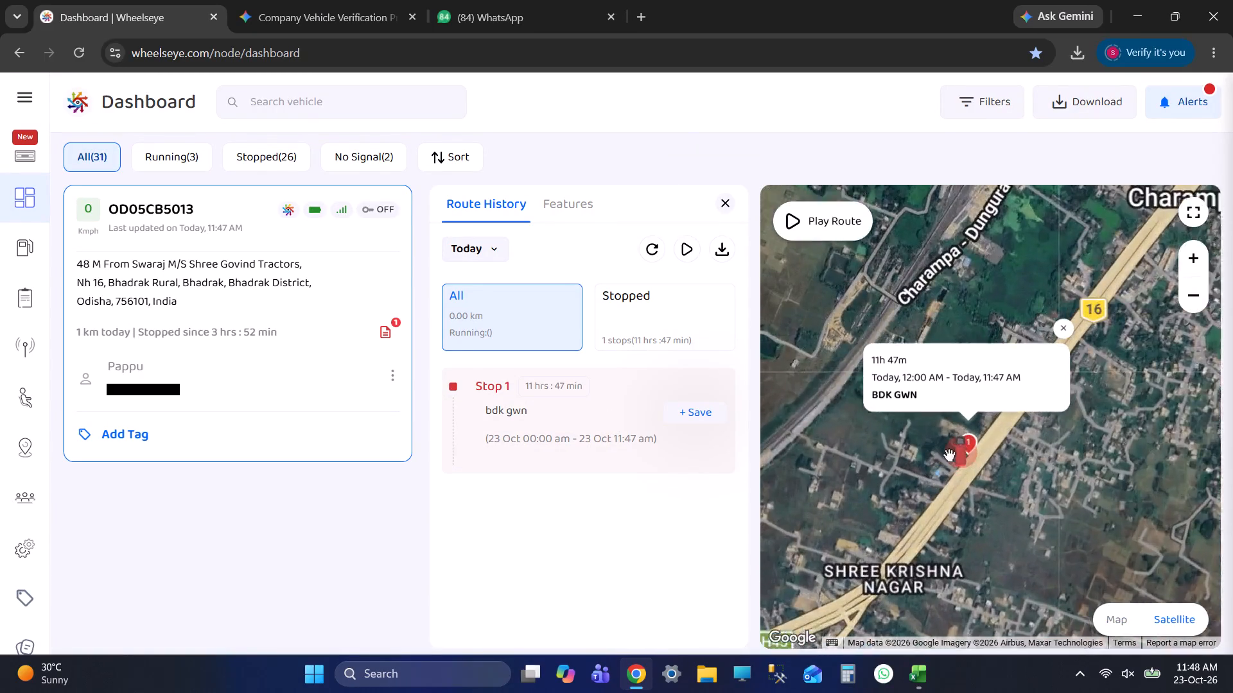
{"action": "scroll", "coordinate": [949, 455], "scroll_direction": "up", "scroll_amount": 2}
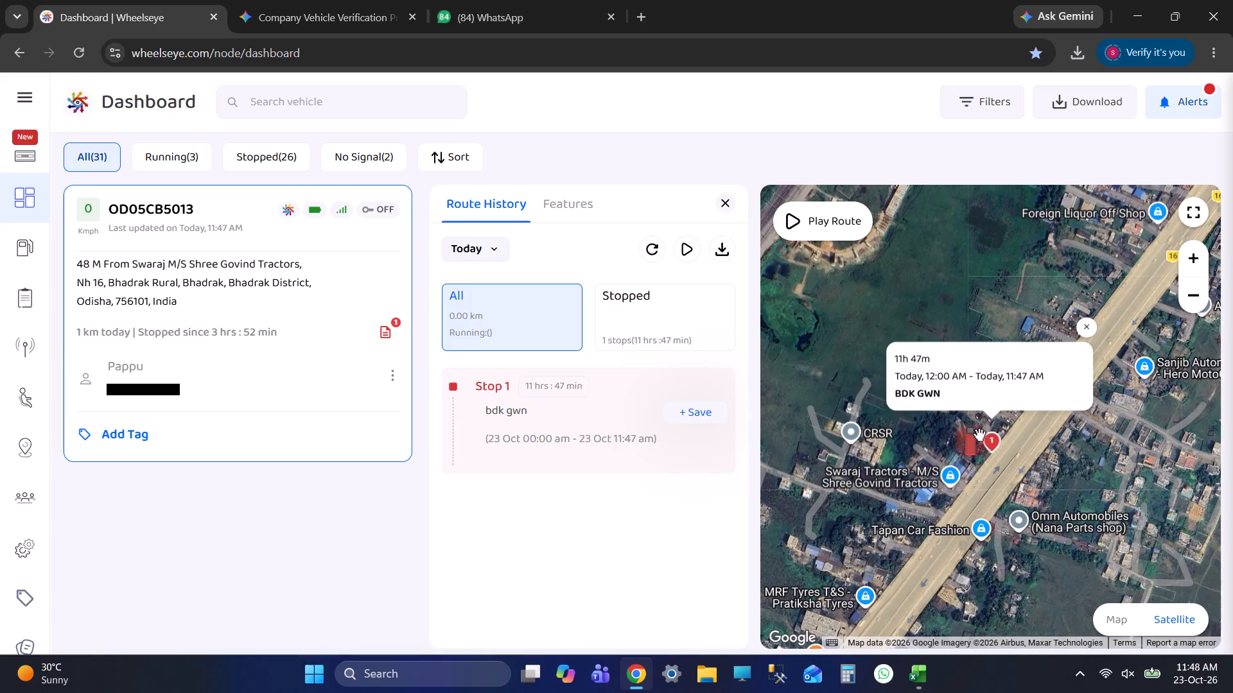
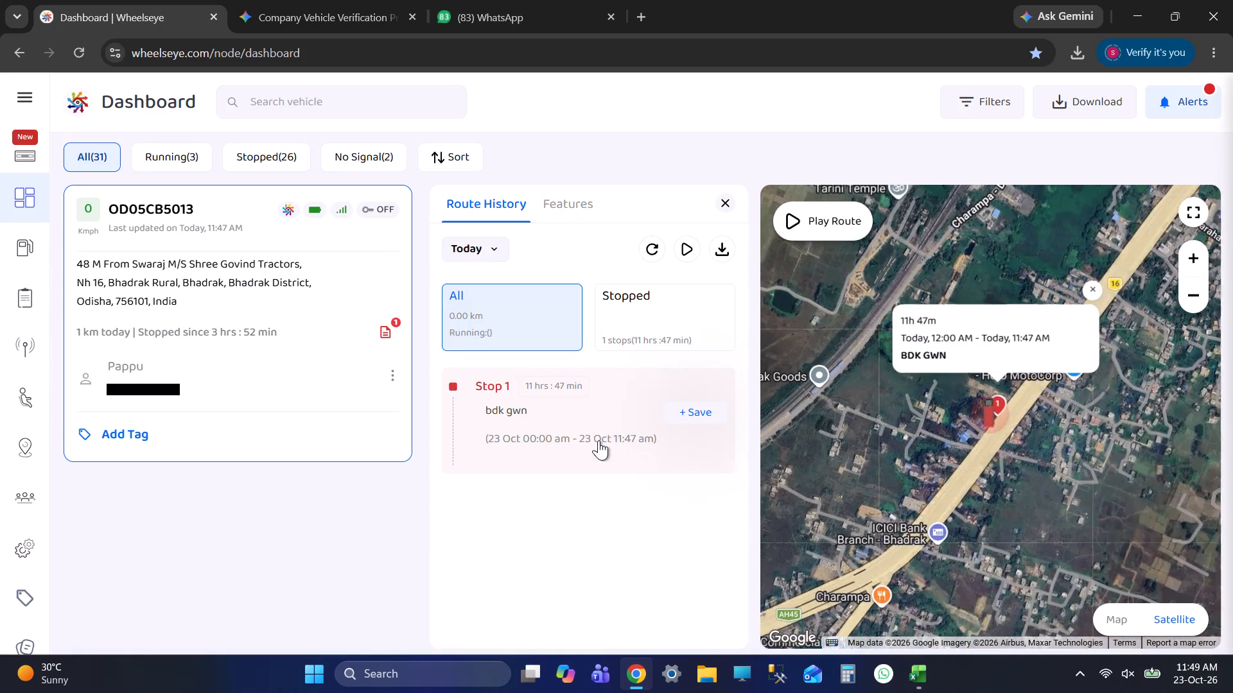
{"action": "scroll", "coordinate": [882, 402], "scroll_direction": "down", "scroll_amount": 5}
{"action": "scroll", "coordinate": [880, 415], "scroll_direction": "up", "scroll_amount": 1}
{"action": "scroll", "coordinate": [879, 416], "scroll_direction": "down", "scroll_amount": 7}
{"action": "scroll", "coordinate": [878, 416], "scroll_direction": "up", "scroll_amount": 1}
{"action": "scroll", "coordinate": [878, 416], "scroll_direction": "down", "scroll_amount": 6}
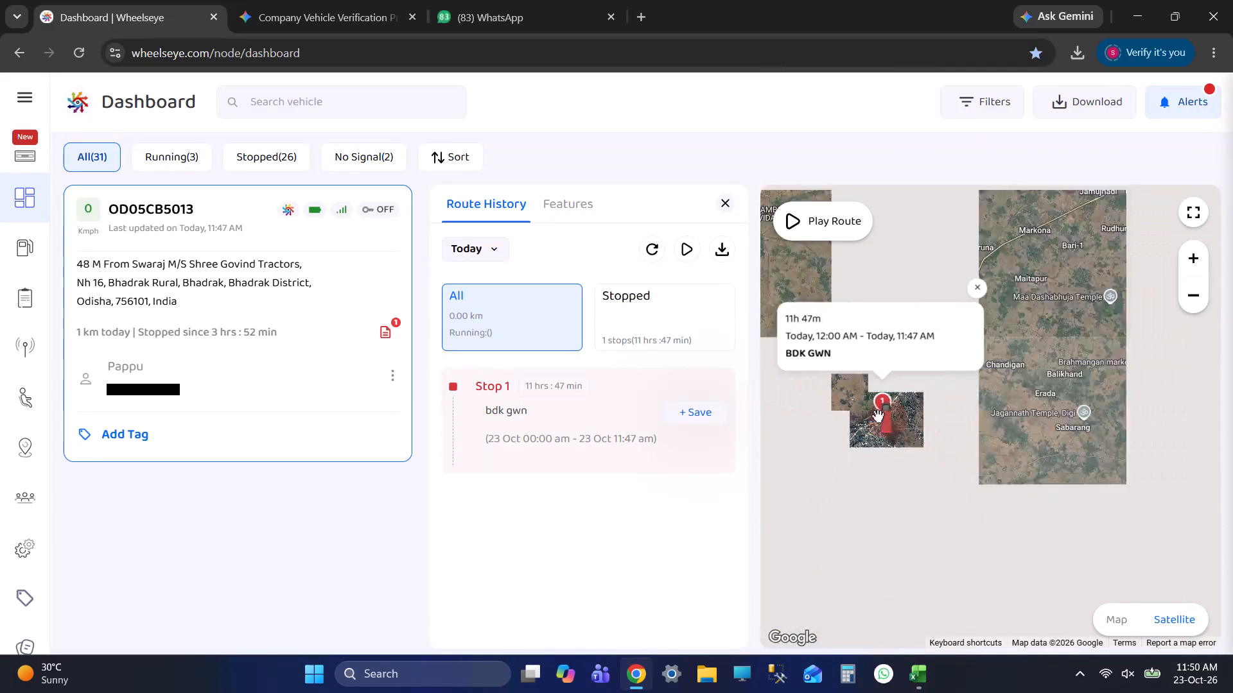
{"action": "left_click_drag", "start_coordinate": [887, 452], "coordinate": [979, 488]}
{"action": "scroll", "coordinate": [950, 497], "scroll_direction": "up", "scroll_amount": 8}
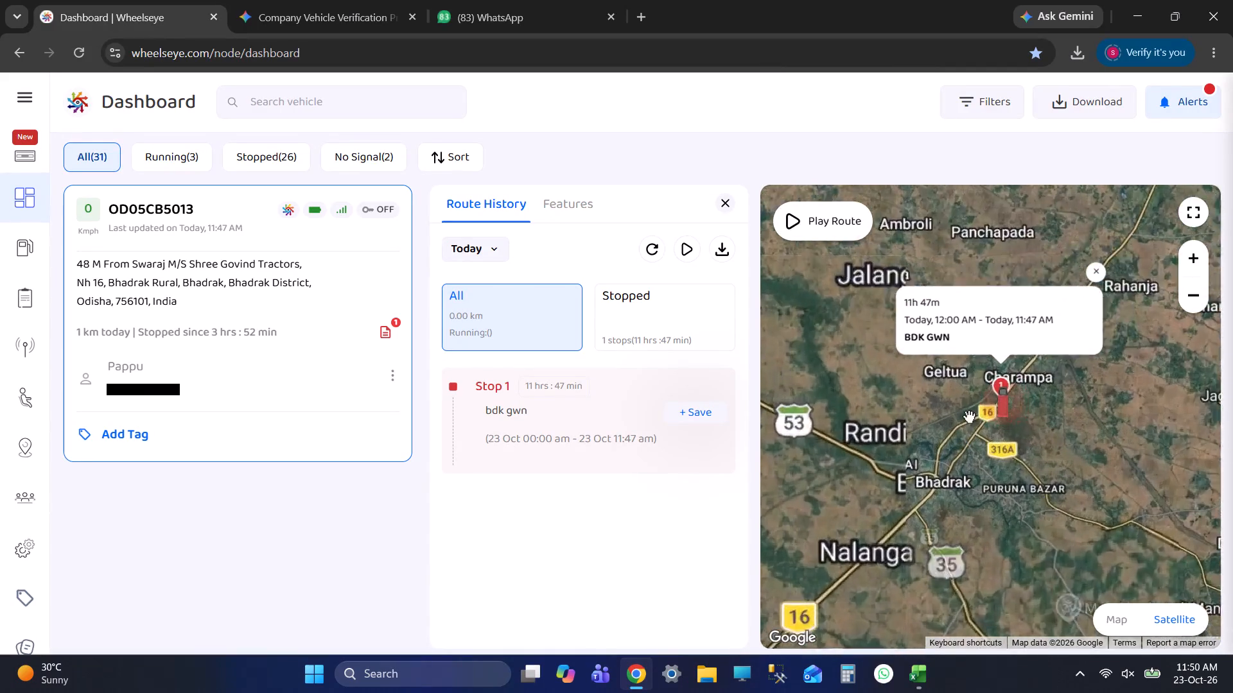
{"action": "scroll", "coordinate": [932, 515], "scroll_direction": "up", "scroll_amount": 3}
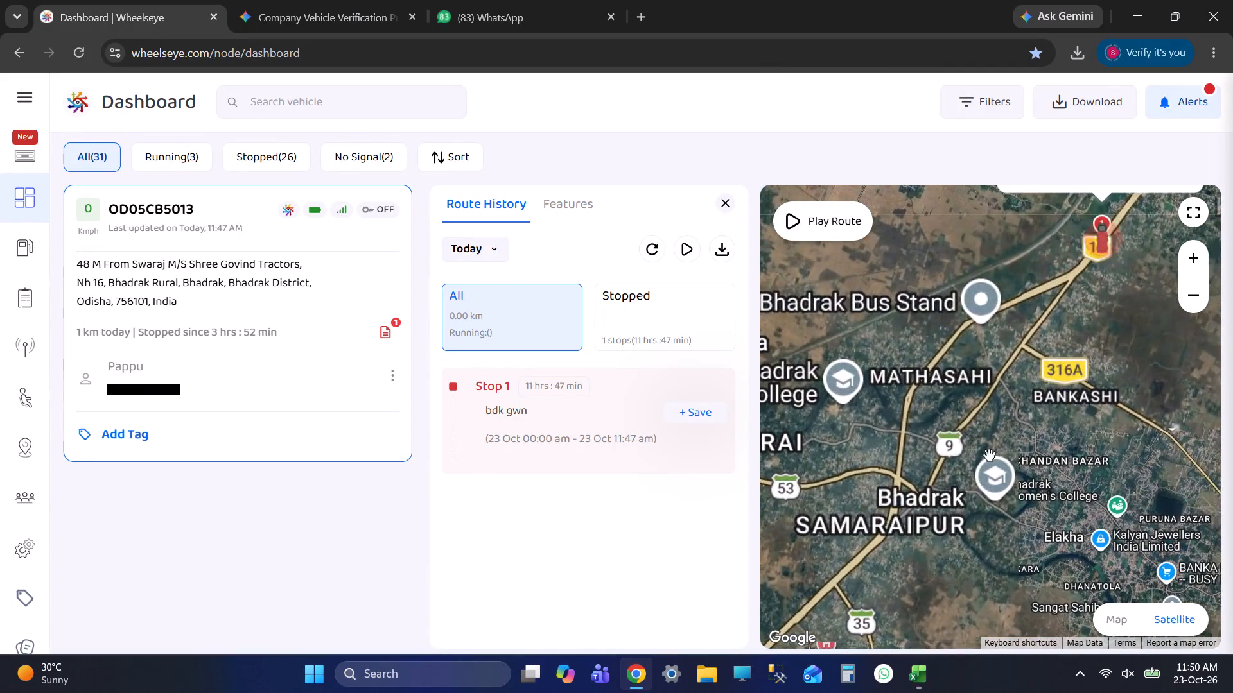
{"action": "scroll", "coordinate": [966, 468], "scroll_direction": "up", "scroll_amount": 4}
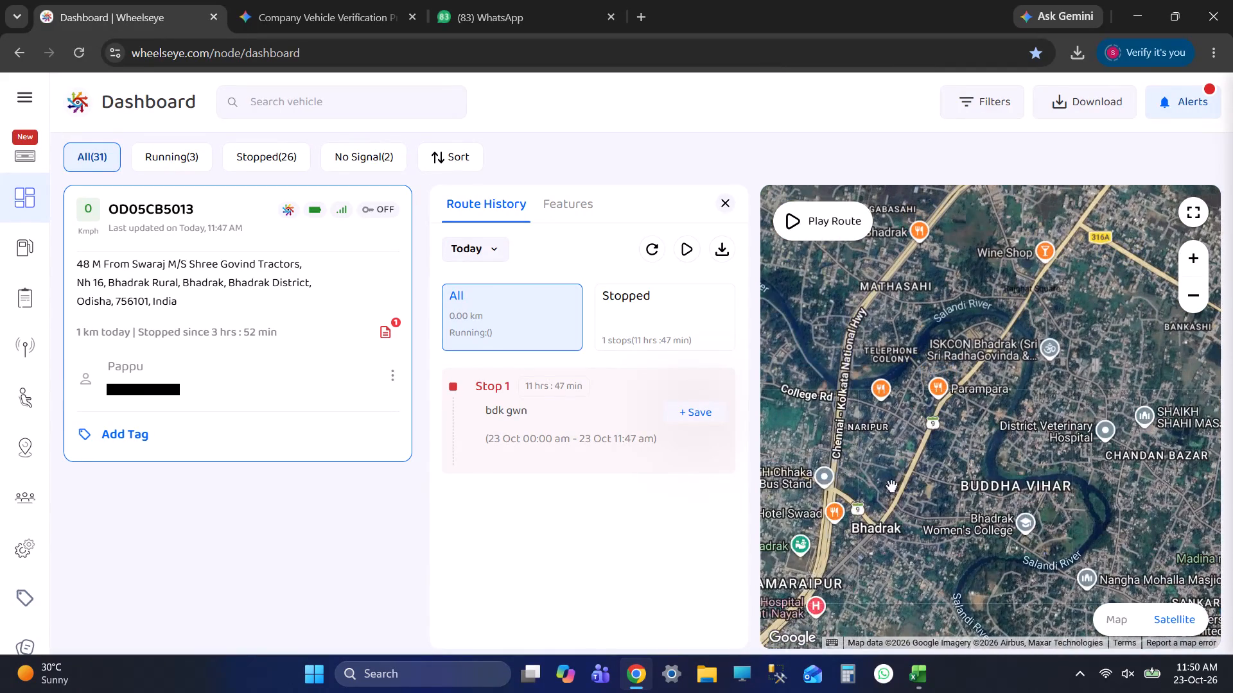
{"action": "scroll", "coordinate": [891, 508], "scroll_direction": "up", "scroll_amount": 5}
{"action": "left_click_drag", "start_coordinate": [891, 507], "coordinate": [952, 495]}
{"action": "scroll", "coordinate": [949, 493], "scroll_direction": "down", "scroll_amount": 5}
{"action": "scroll", "coordinate": [953, 495], "scroll_direction": "up", "scroll_amount": 1}
{"action": "scroll", "coordinate": [953, 497], "scroll_direction": "down", "scroll_amount": 1}
{"action": "scroll", "coordinate": [953, 497], "scroll_direction": "up", "scroll_amount": 1}
{"action": "scroll", "coordinate": [953, 497], "scroll_direction": "down", "scroll_amount": 2}
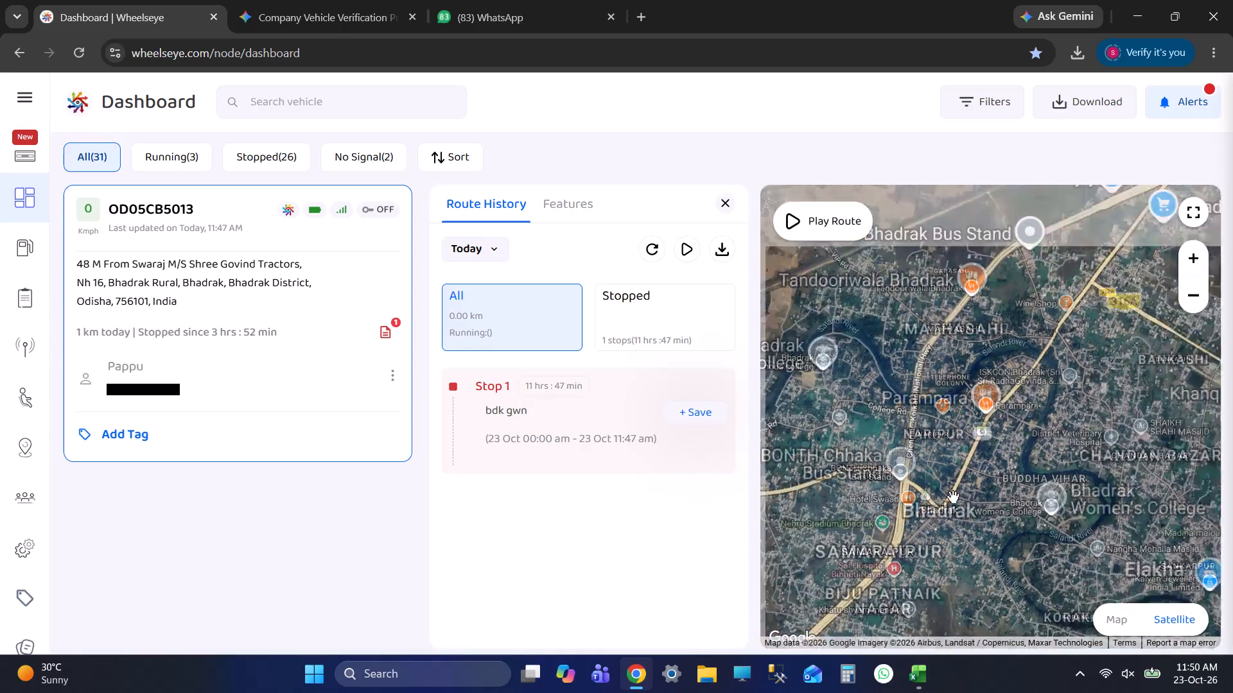
{"action": "scroll", "coordinate": [953, 497], "scroll_direction": "down", "scroll_amount": 1}
{"action": "scroll", "coordinate": [953, 497], "scroll_direction": "up", "scroll_amount": 1}
{"action": "scroll", "coordinate": [953, 497], "scroll_direction": "down", "scroll_amount": 1}
{"action": "scroll", "coordinate": [953, 497], "scroll_direction": "up", "scroll_amount": 1}
{"action": "scroll", "coordinate": [953, 497], "scroll_direction": "down", "scroll_amount": 7}
{"action": "scroll", "coordinate": [959, 486], "scroll_direction": "up", "scroll_amount": 1}
{"action": "scroll", "coordinate": [959, 486], "scroll_direction": "down", "scroll_amount": 1}
Switch to Excel and compare the REPORT sheet's vehicle list with the 15 OCT TO 21 OCT with comments workbook, saving as you go.
{"action": "key", "text": "alt+Tab"}
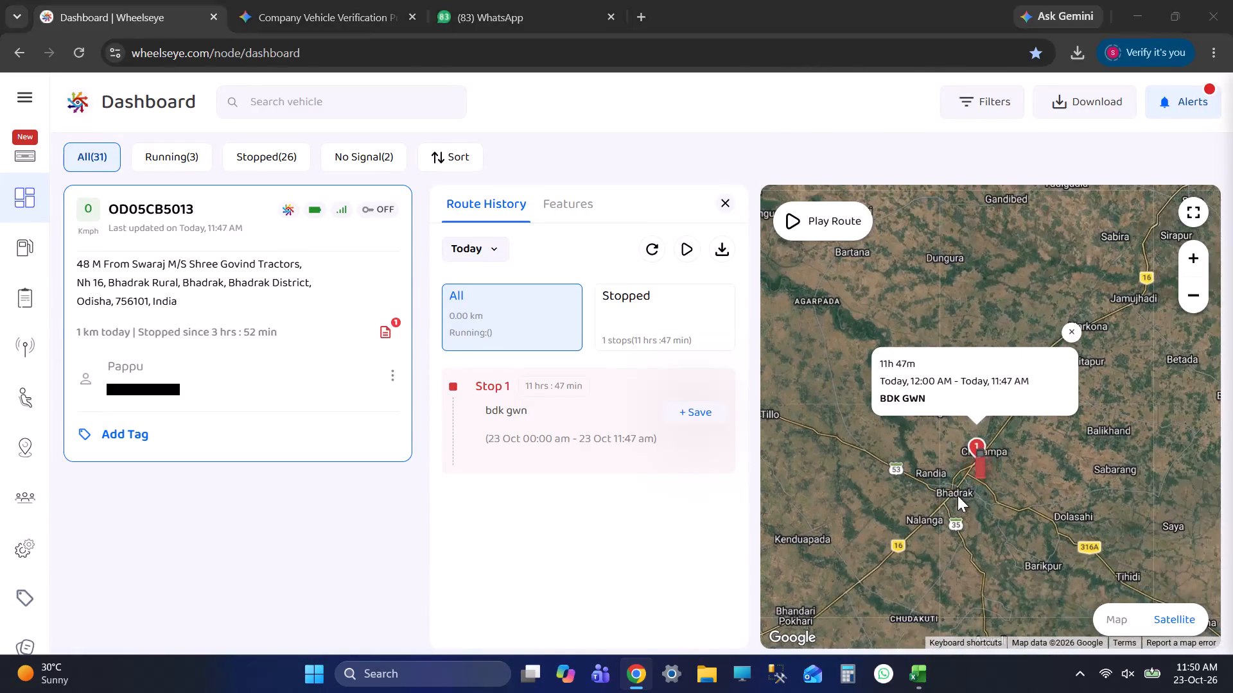
{"action": "key", "text": "ctrl+s"}
{"action": "key", "text": "ctrl+s"}
{"action": "key", "text": "alt+Tab"}
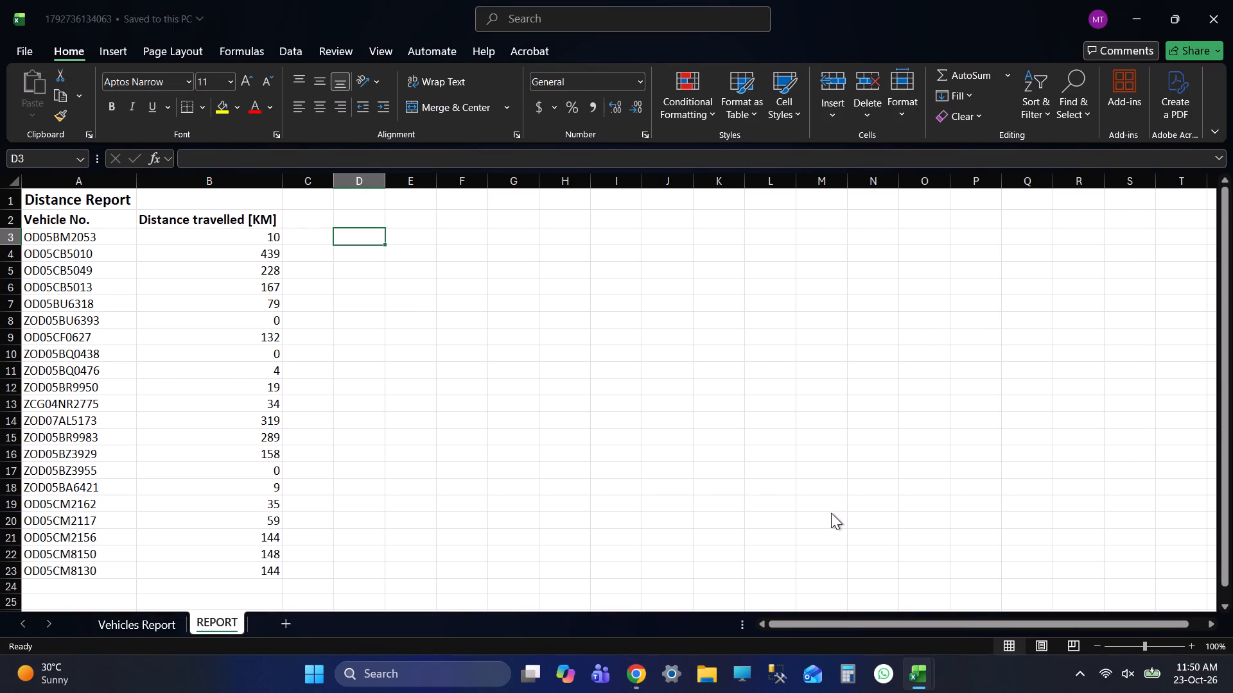
{"action": "key", "text": "alt+Tab"}
{"action": "key", "text": "alt+Tab"}
{"action": "key", "text": "alt+Tab"}
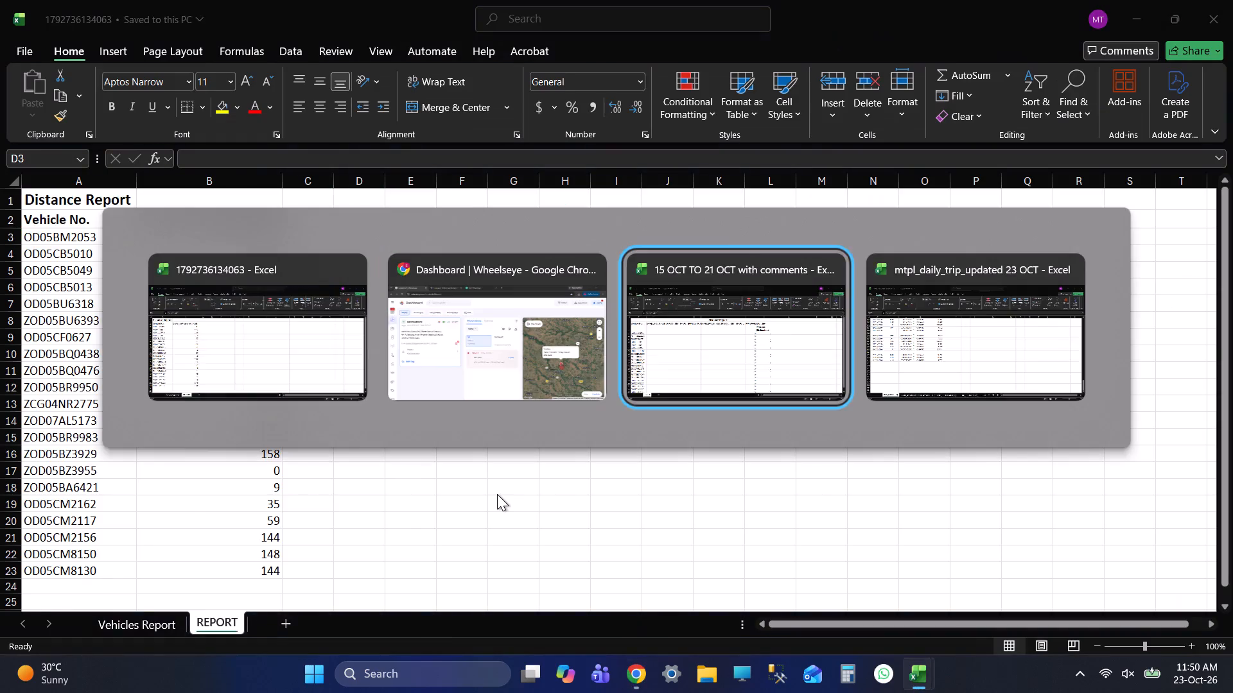
{"action": "key", "text": "alt+Tab"}
{"action": "key", "text": "alt+Tab"}
{"action": "key", "text": "alt+Tab"}
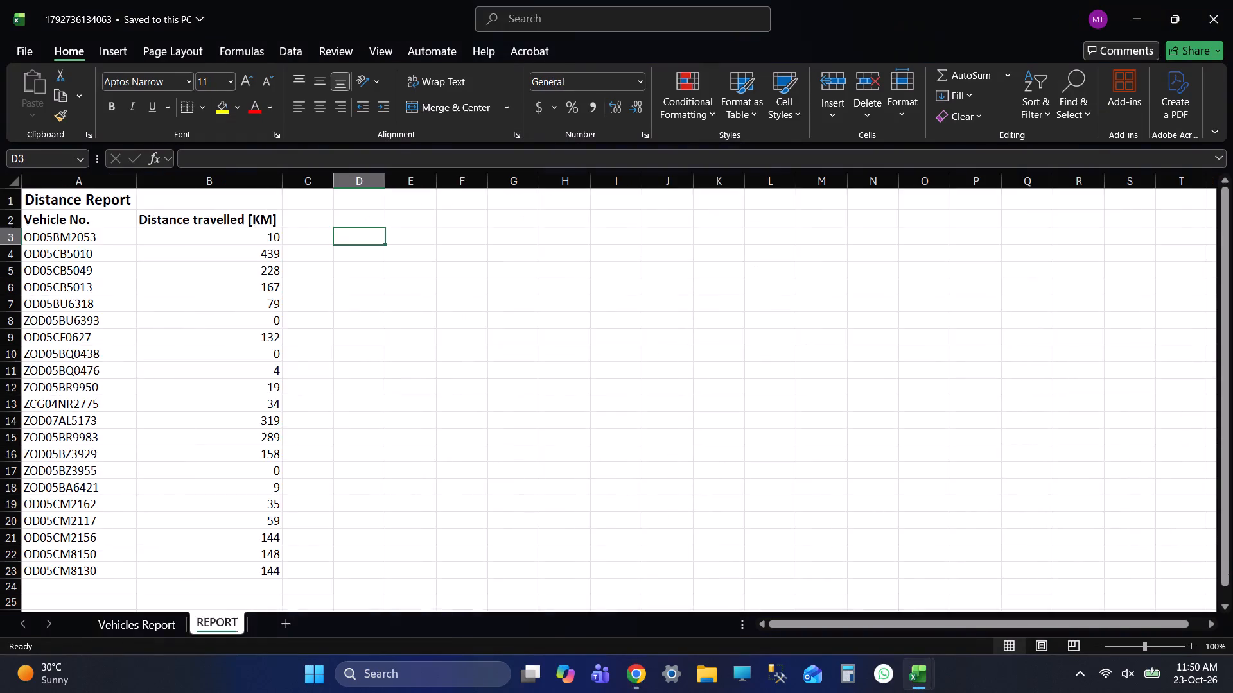
{"action": "key", "text": "alt+Tab"}
{"action": "key", "text": "alt+Tab"}
{"action": "key", "text": "ctrl+s"}
{"action": "key", "text": "ctrl+s"}
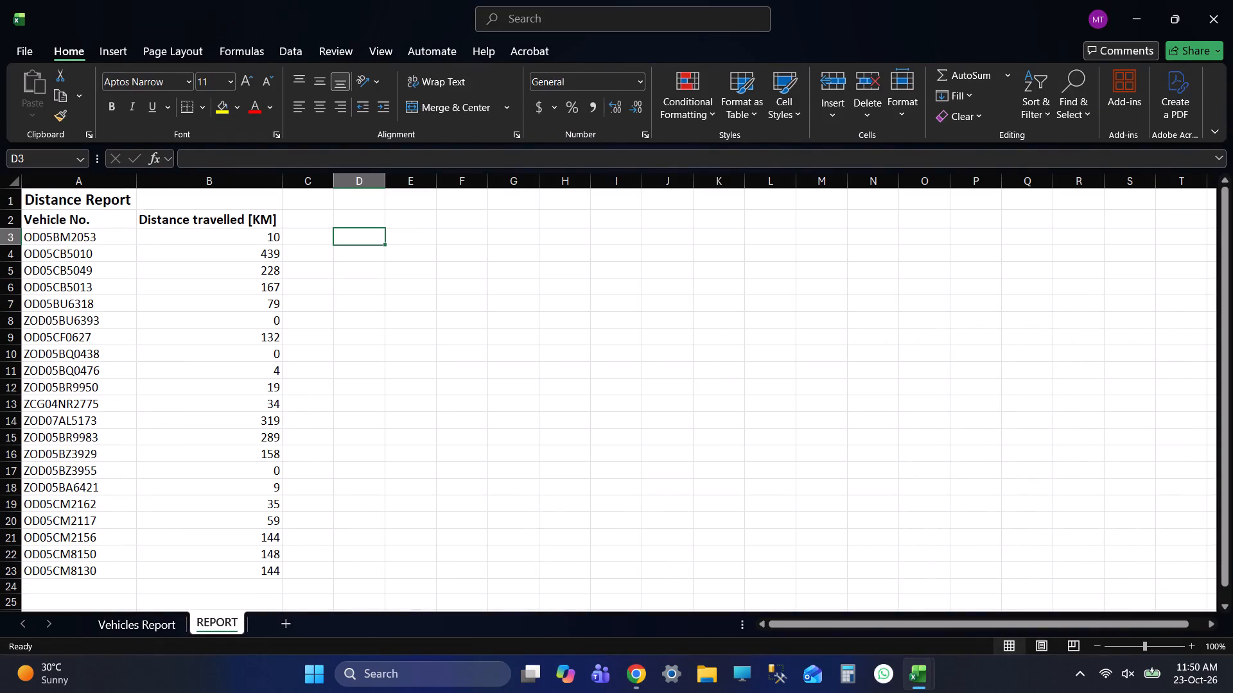
{"action": "key", "text": "alt+Tab"}
{"action": "key", "text": "alt+Tab"}
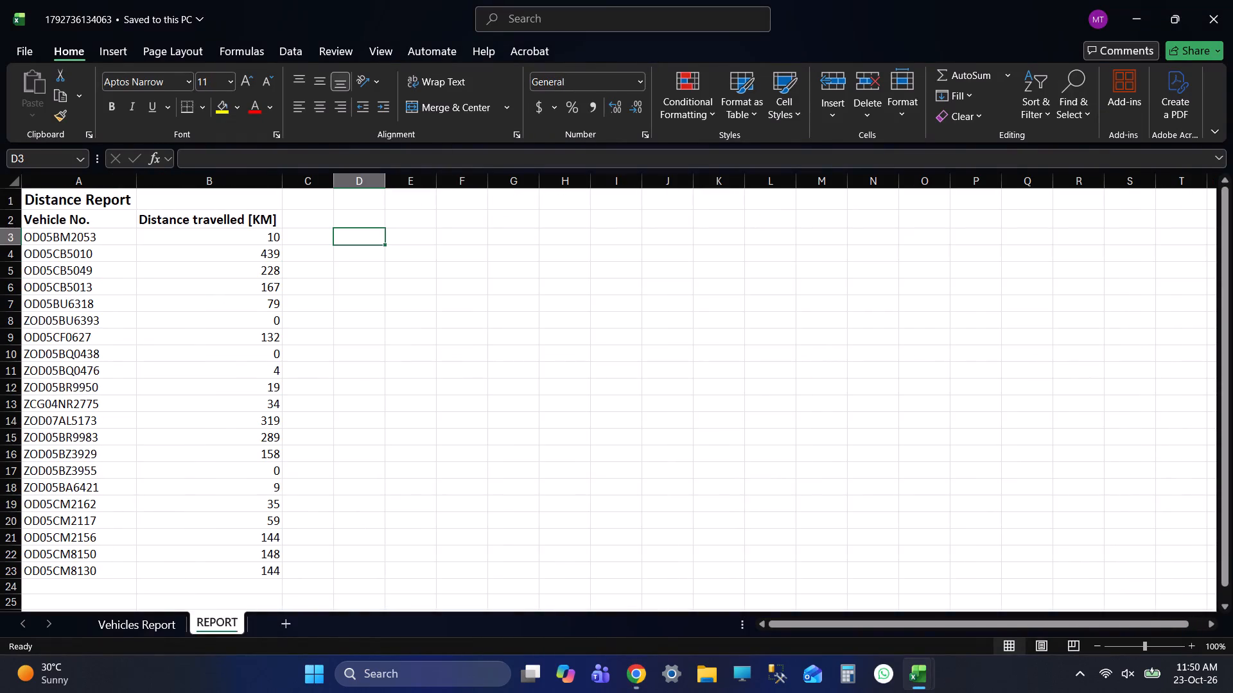
{"action": "key", "text": "alt+Tab"}
{"action": "key", "text": "alt+Tab"}
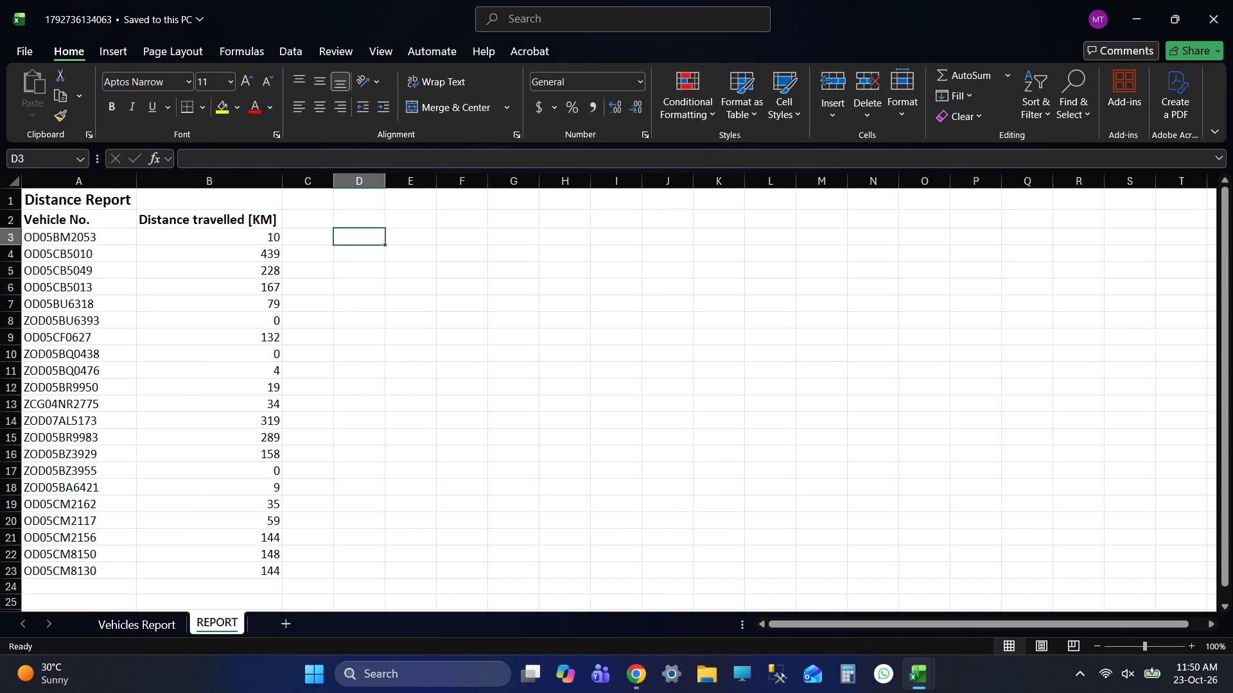
{"action": "left_click", "coordinate": [15, 255]}
{"action": "key", "text": "ctrl+plus"}
{"action": "key", "text": "ctrl+plus"}
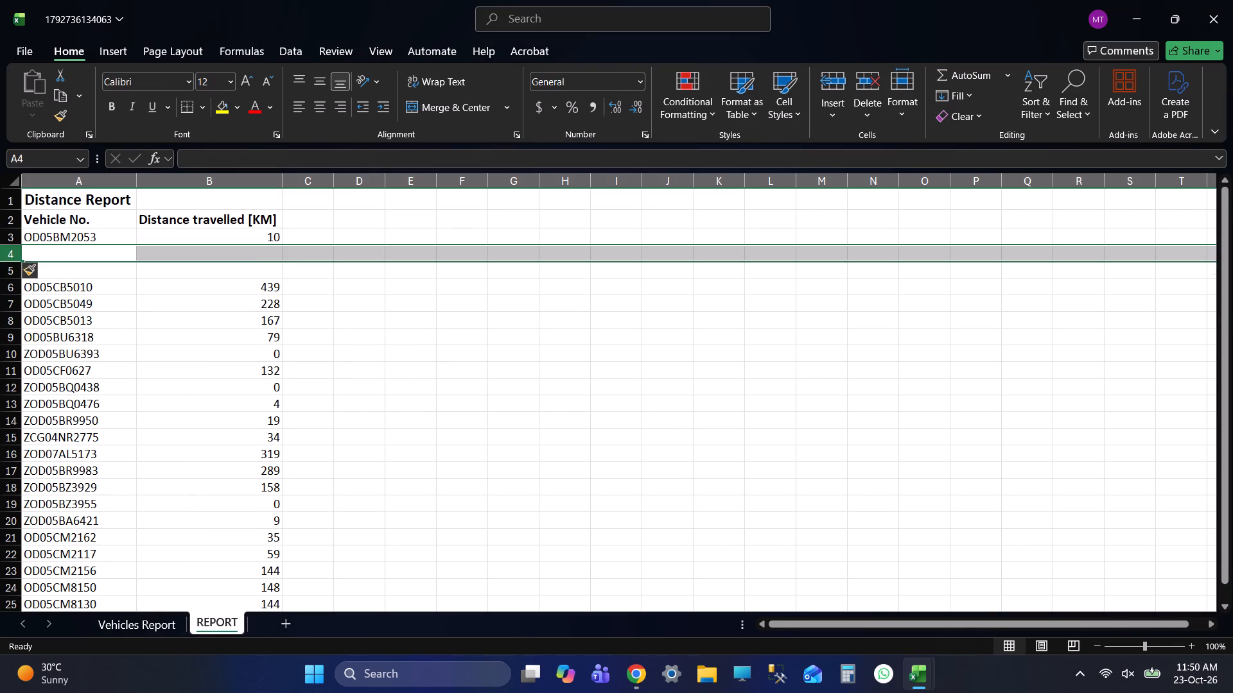
{"action": "left_click", "coordinate": [71, 256]}
{"action": "key", "text": "ctrl+s"}
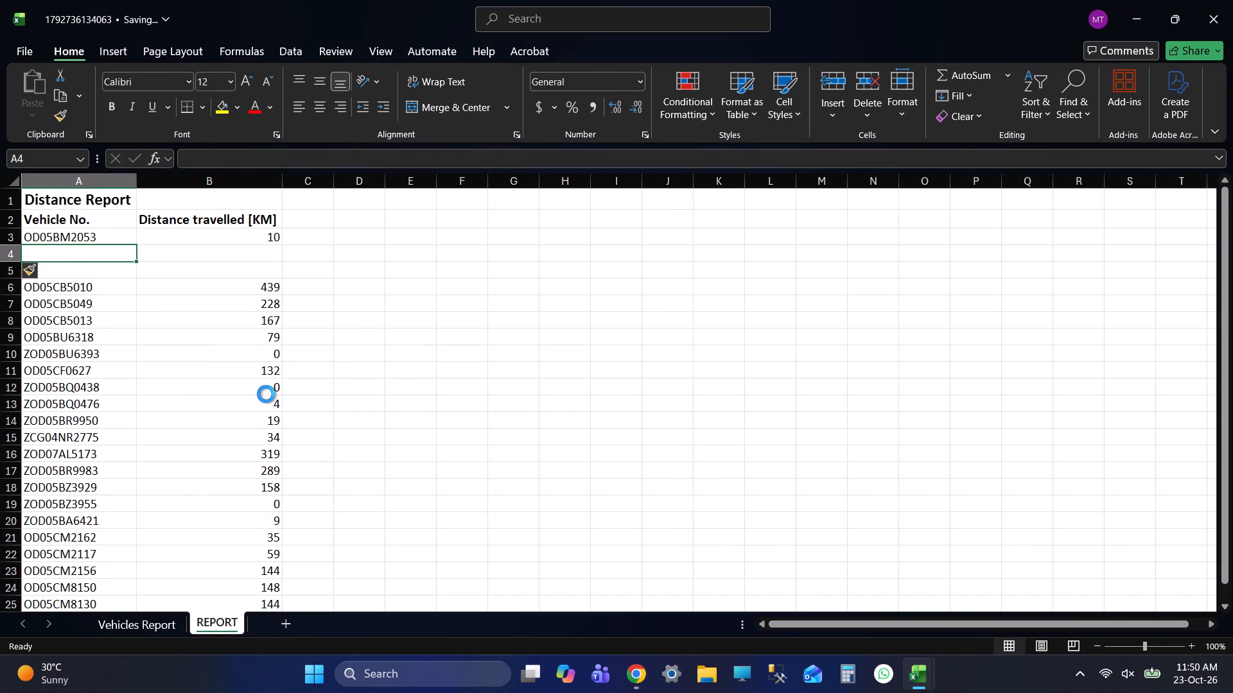
{"action": "key", "text": "ctrl+s"}
{"action": "key", "text": "ctrl+s"}
{"action": "key", "text": "ctrl+s"}
{"action": "key", "text": "ctrl+s"}
Check the report's vehicle list against the 15 OCT TO 21 OCT with comments workbook and save the weekly workbook.
{"action": "scroll", "coordinate": [295, 372], "scroll_direction": "down", "scroll_amount": 2}
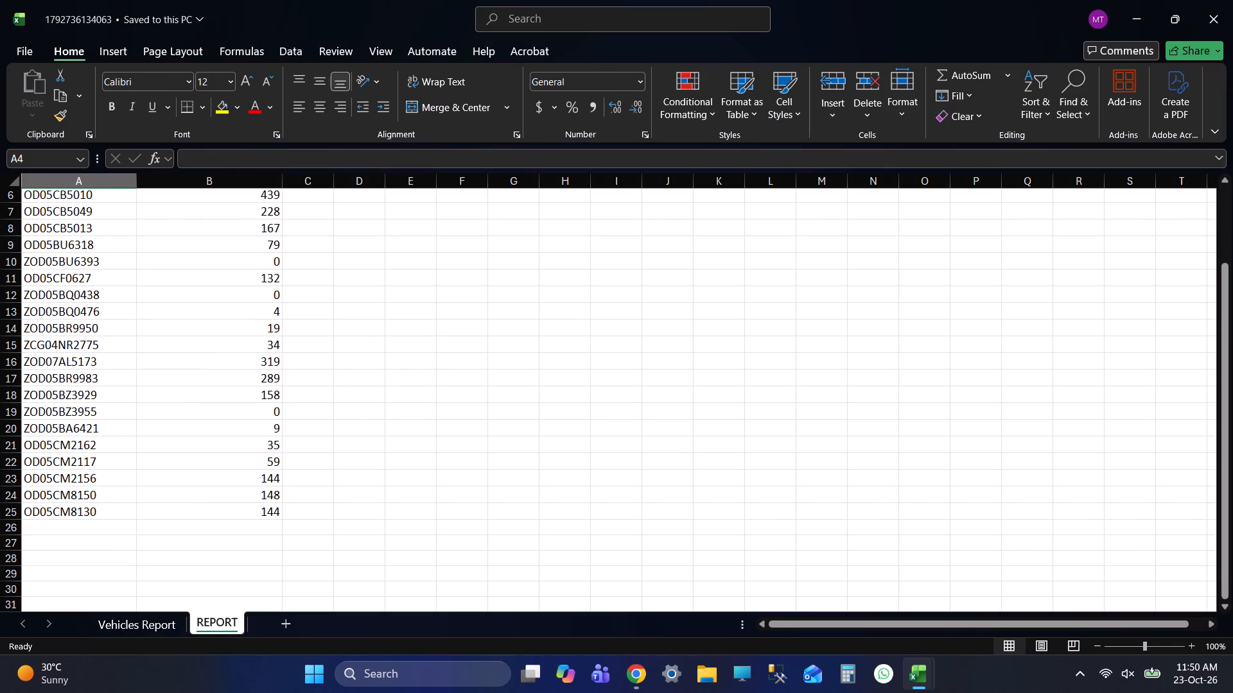
{"action": "key", "text": "alt+Tab"}
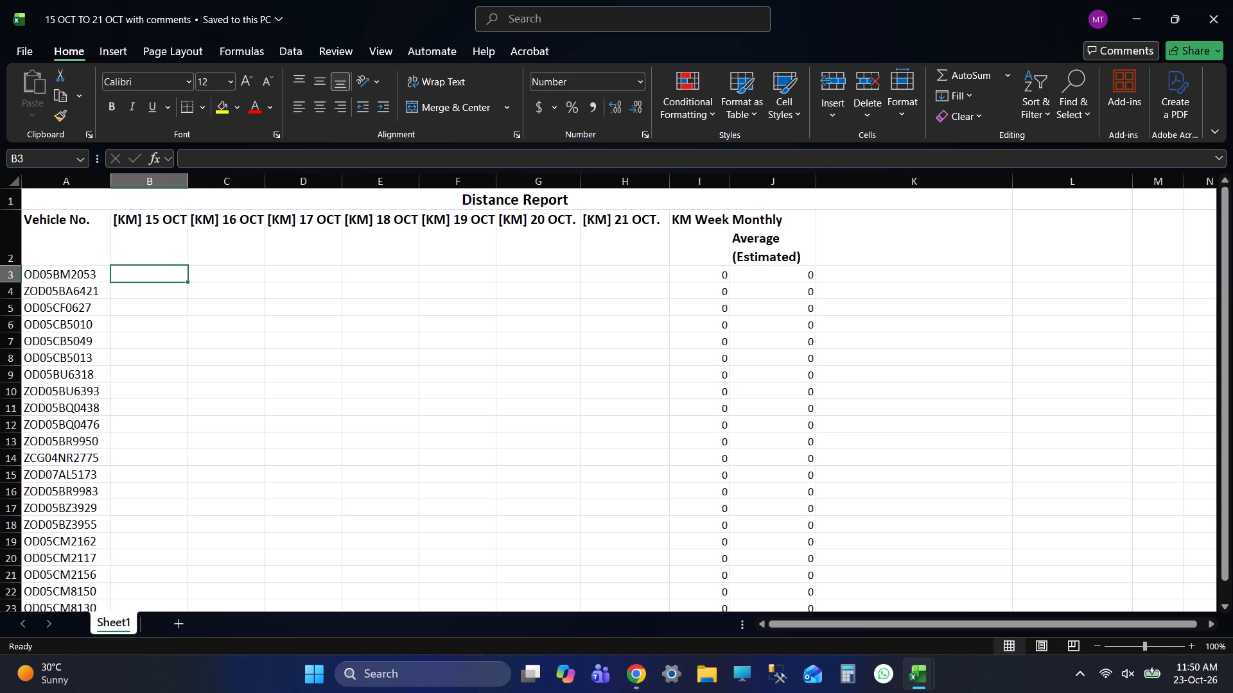
{"action": "key", "text": "alt+Tab"}
{"action": "key", "text": "alt+Tab"}
{"action": "key", "text": "alt+Tab"}
{"action": "key", "text": "alt+Tab"}
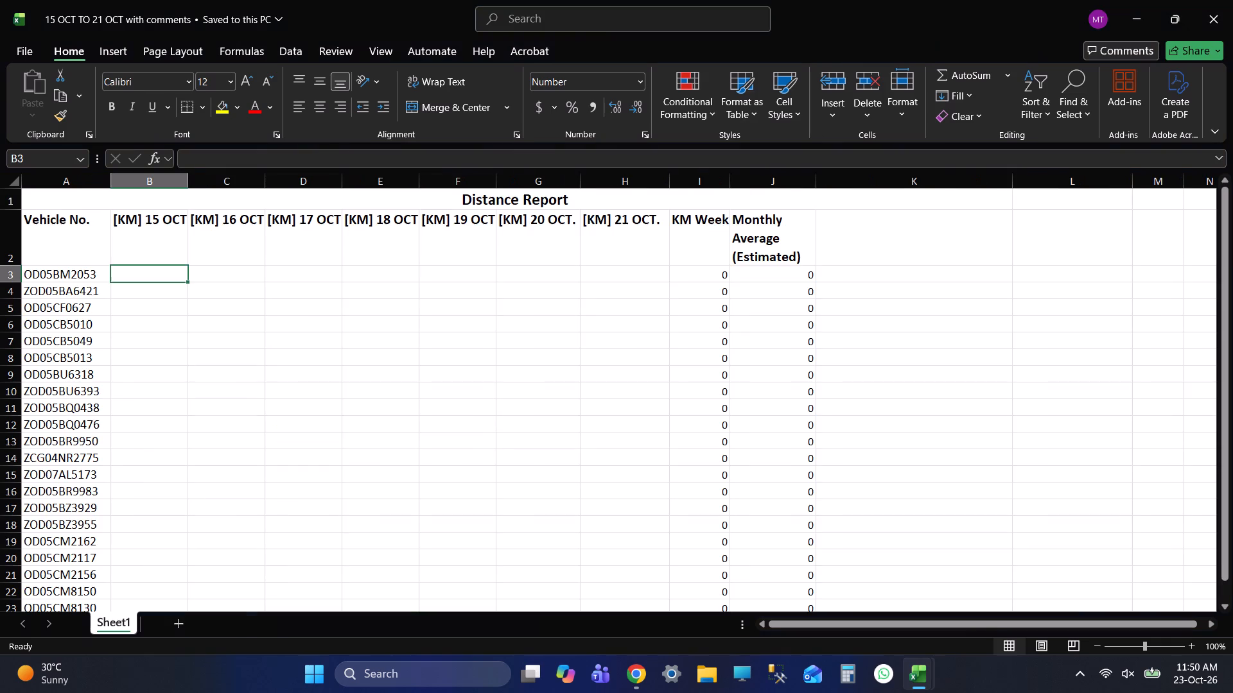
{"action": "key", "text": "ctrl+s"}
{"action": "key", "text": "ctrl+s"}
{"action": "key", "text": "ctrl+s"}
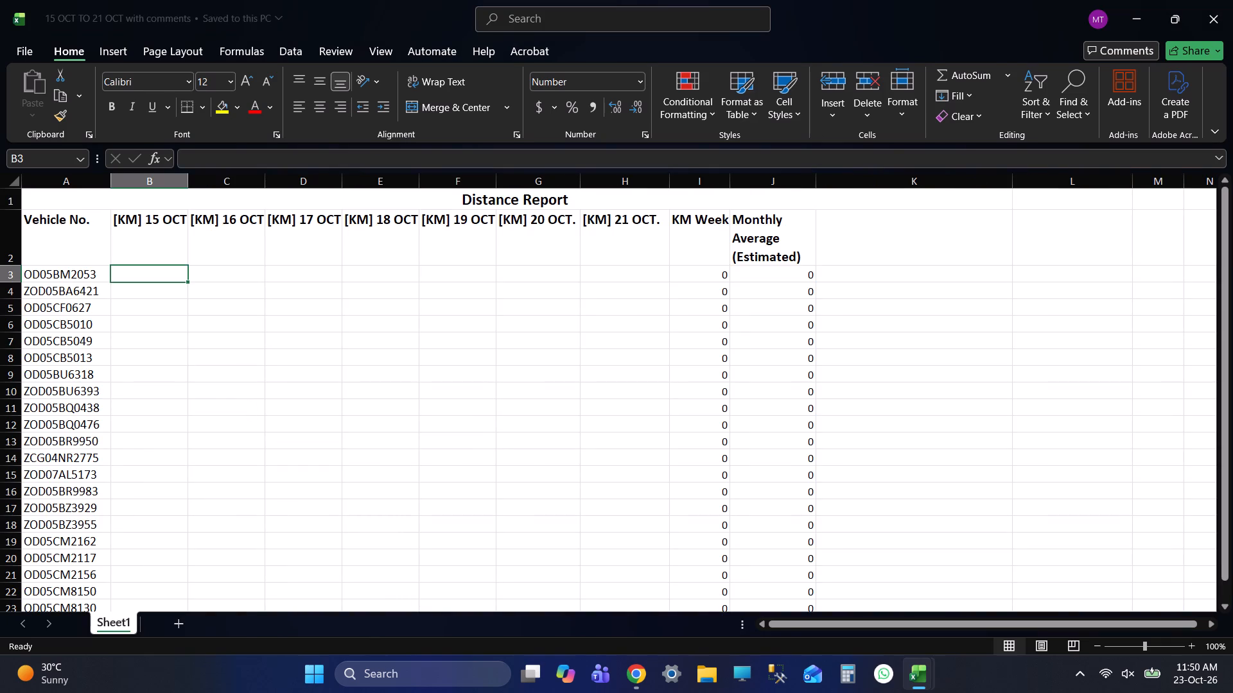
{"action": "key", "text": "ctrl+s"}
{"action": "key", "text": "ctrl+s"}
{"action": "key", "text": "ctrl+s"}
{"action": "key", "text": "ctrl+s"}
{"action": "key", "text": "ctrl+s"}
{"action": "key", "text": "ctrl+s"}
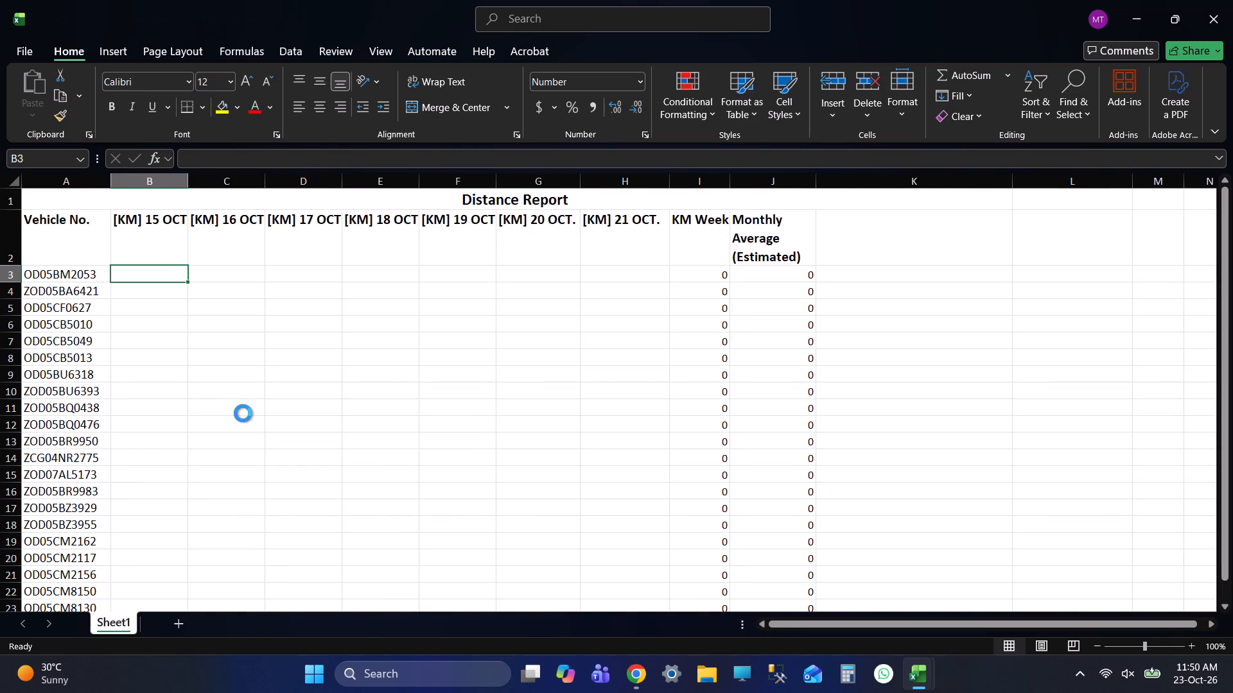
{"action": "key", "text": "alt+Tab"}
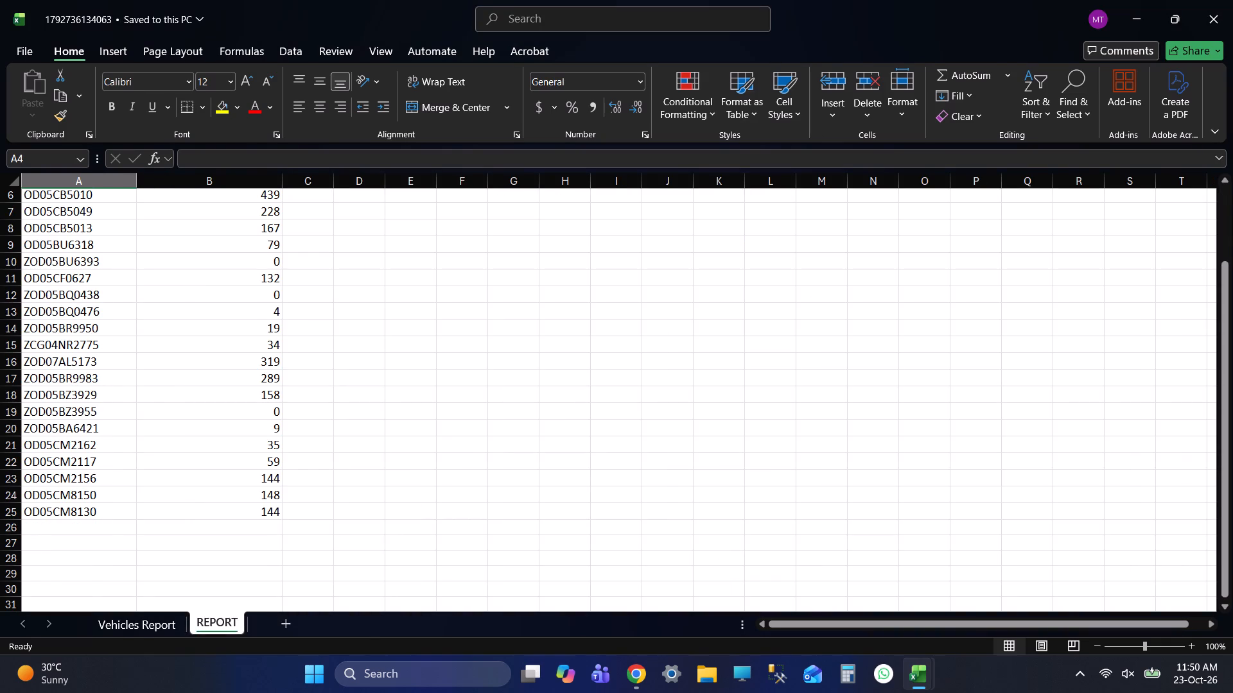
{"action": "scroll", "coordinate": [156, 442], "scroll_direction": "up", "scroll_amount": 4}
{"action": "key", "text": "alt+Tab"}
{"action": "key", "text": "alt+Tab"}
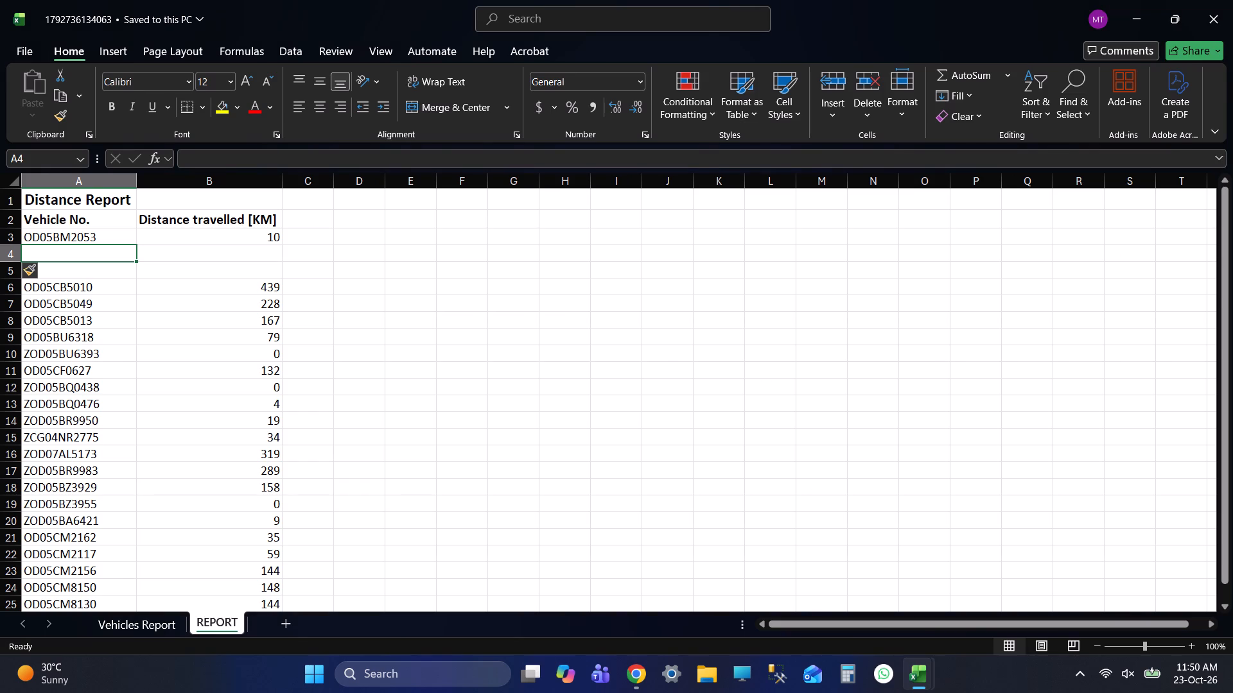
{"action": "scroll", "coordinate": [133, 474], "scroll_direction": "down", "scroll_amount": 1}
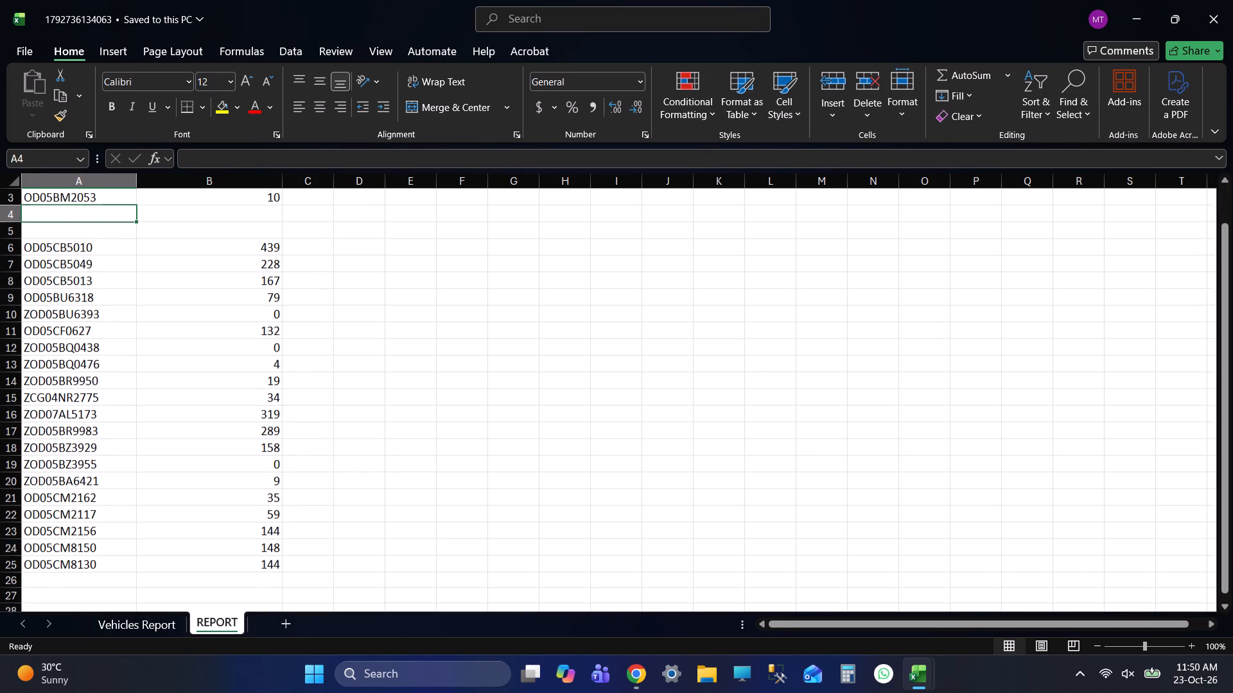
{"action": "scroll", "coordinate": [148, 474], "scroll_direction": "up", "scroll_amount": 7}
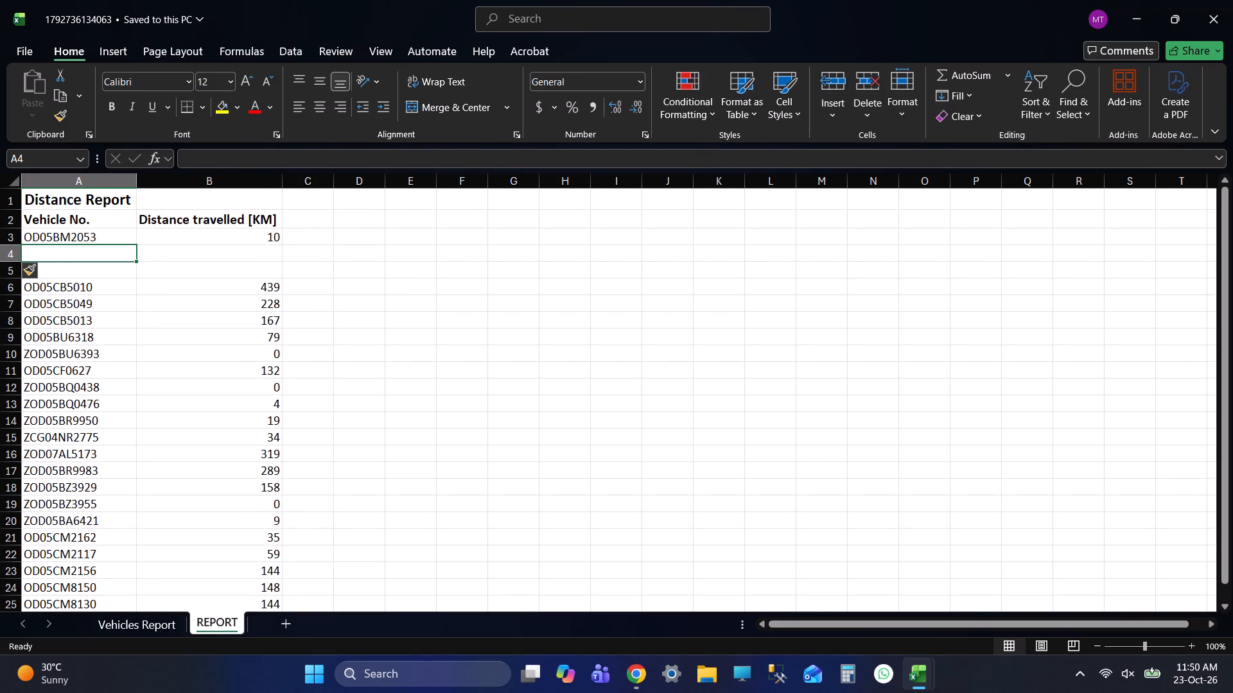
{"action": "key", "text": "alt+Tab"}
{"action": "key", "text": "alt+Tab"}
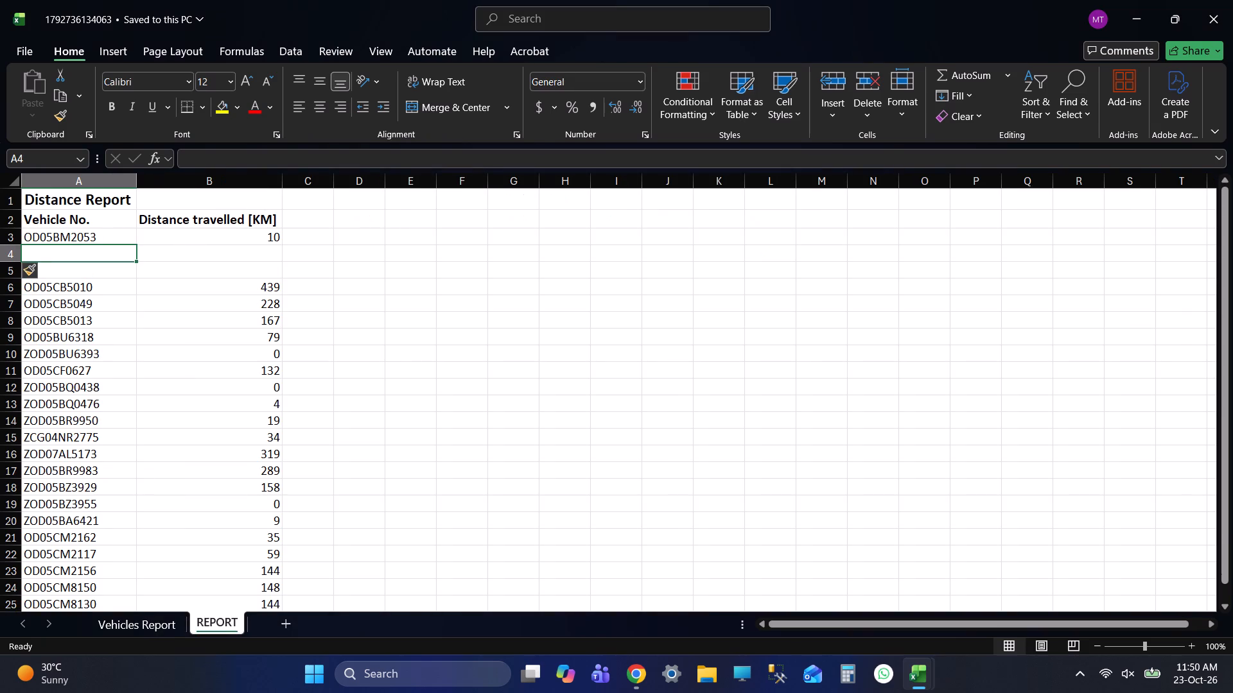
{"action": "key", "text": "alt+Tab"}
{"action": "key", "text": "alt+Tab"}
{"action": "key", "text": "alt+Tab"}
{"action": "left_click", "coordinate": [80, 293]}
{"action": "key", "text": "alt+Tab"}
{"action": "scroll", "coordinate": [119, 398], "scroll_direction": "down", "scroll_amount": 2}
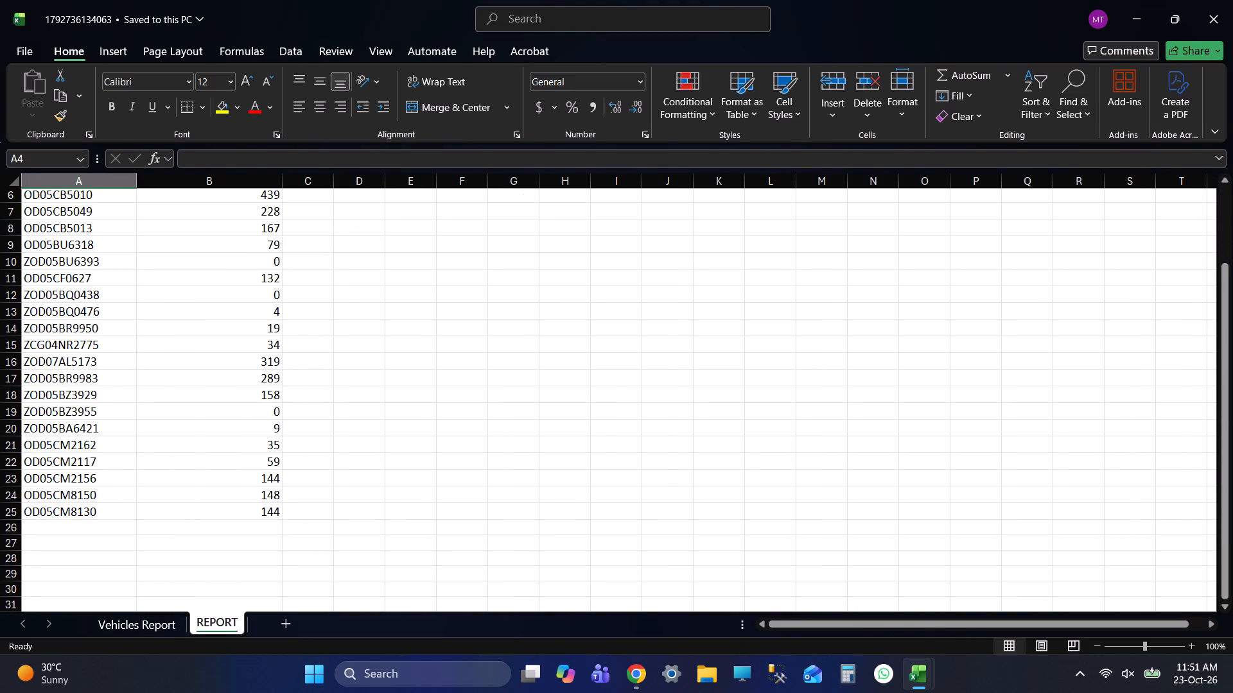
{"action": "left_click_drag", "start_coordinate": [84, 422], "coordinate": [228, 431]}
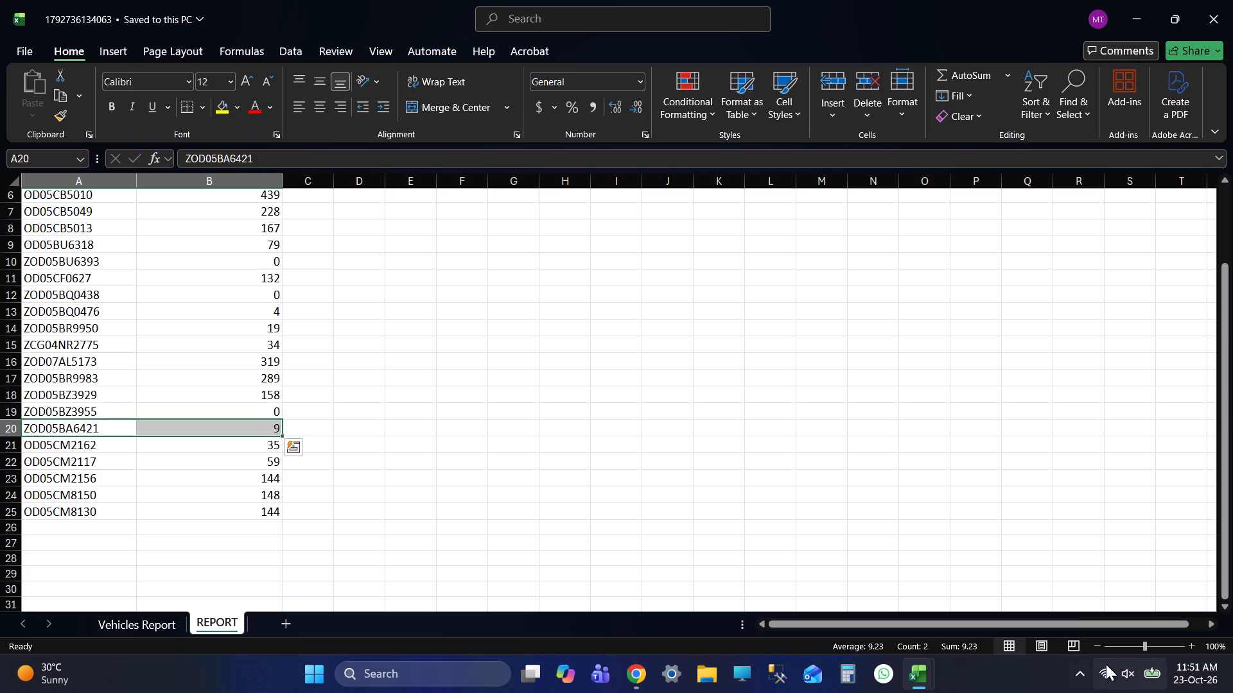
Raise the display brightness to maximum in the Windows quick settings and return to the REPORT sheet.
{"action": "left_click", "coordinate": [1117, 668]}
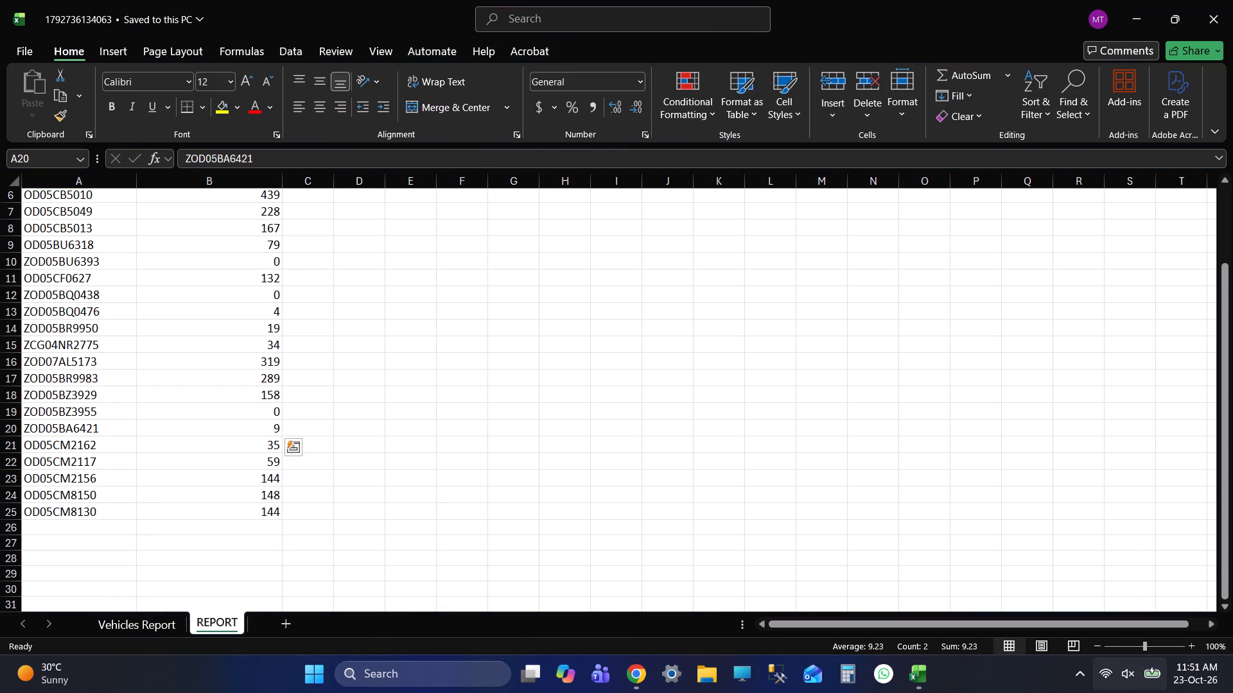
{"action": "left_click", "coordinate": [1126, 689]}
{"action": "left_click_drag", "start_coordinate": [1129, 536], "coordinate": [1232, 547]}
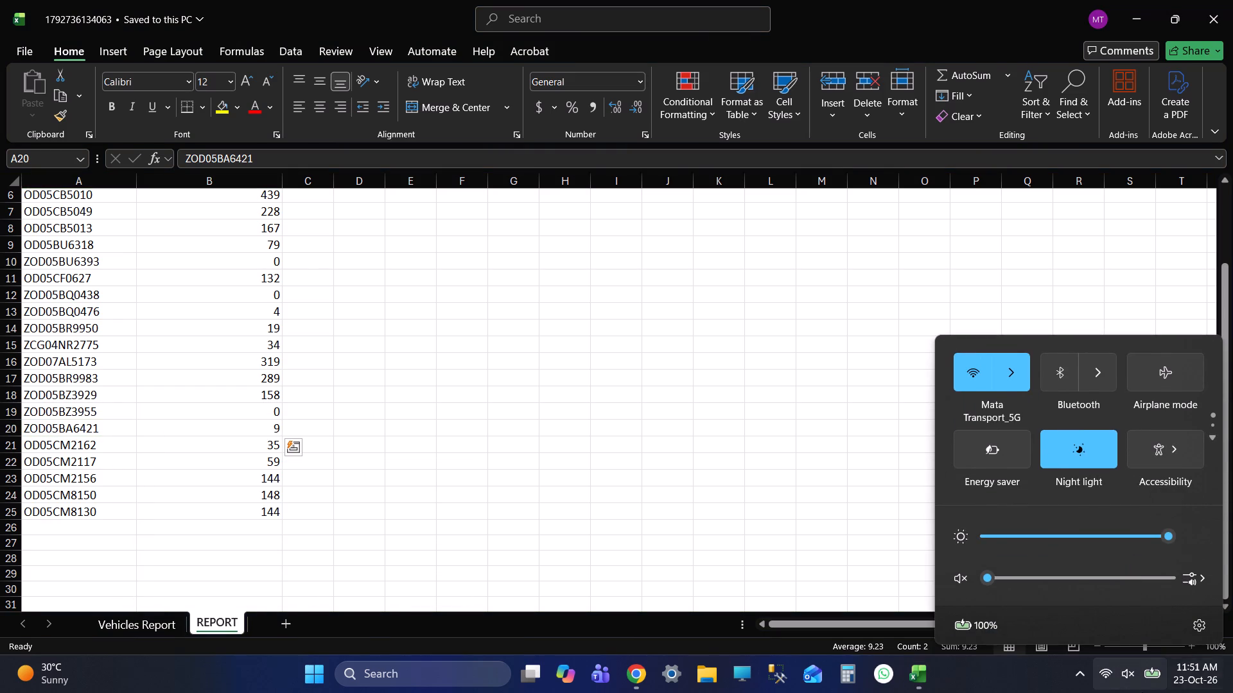
{"action": "left_click", "coordinate": [1132, 673]}
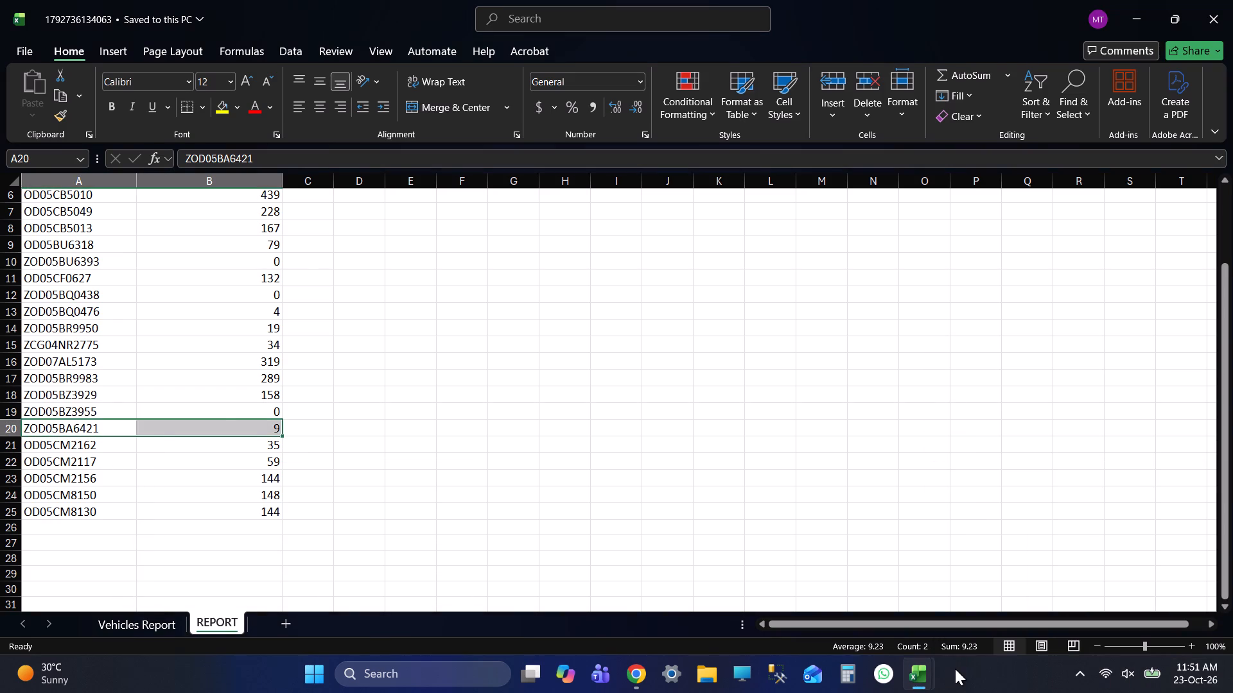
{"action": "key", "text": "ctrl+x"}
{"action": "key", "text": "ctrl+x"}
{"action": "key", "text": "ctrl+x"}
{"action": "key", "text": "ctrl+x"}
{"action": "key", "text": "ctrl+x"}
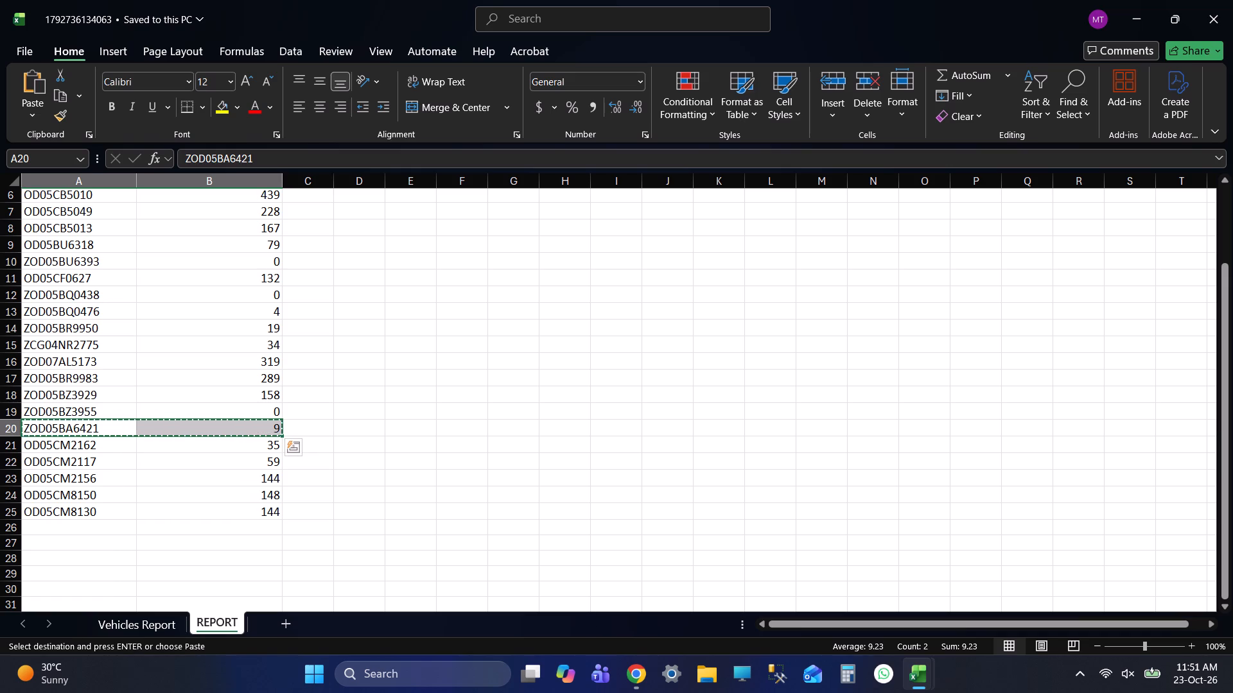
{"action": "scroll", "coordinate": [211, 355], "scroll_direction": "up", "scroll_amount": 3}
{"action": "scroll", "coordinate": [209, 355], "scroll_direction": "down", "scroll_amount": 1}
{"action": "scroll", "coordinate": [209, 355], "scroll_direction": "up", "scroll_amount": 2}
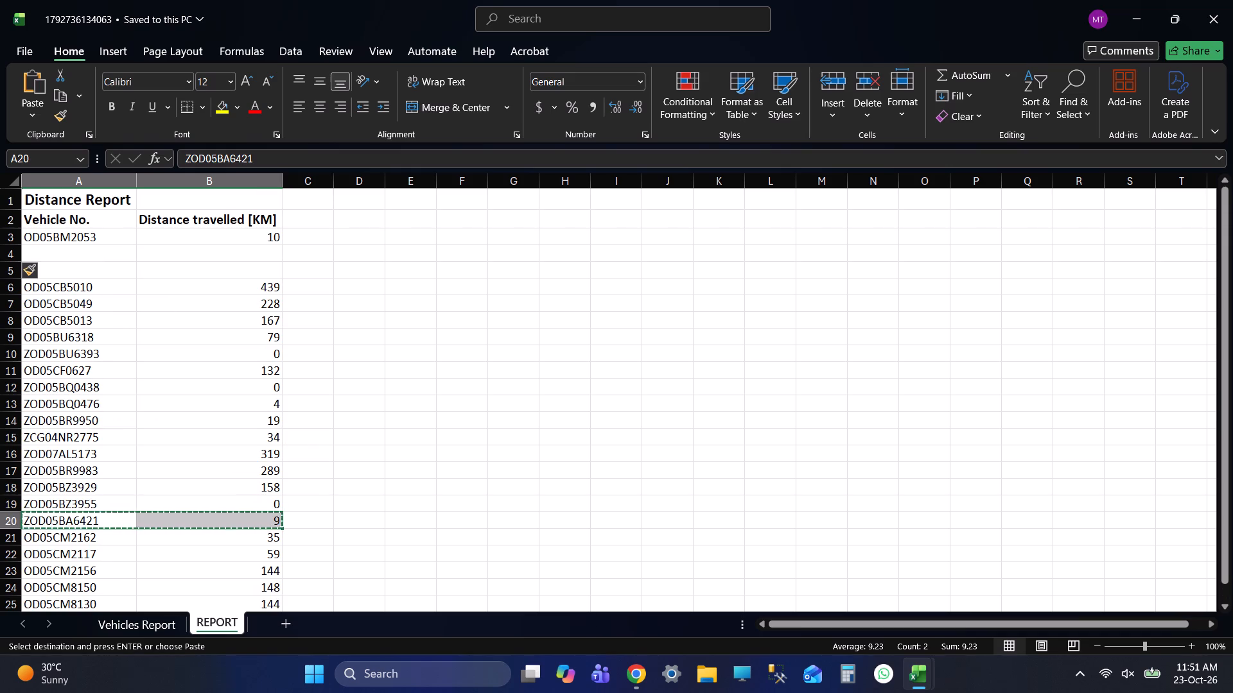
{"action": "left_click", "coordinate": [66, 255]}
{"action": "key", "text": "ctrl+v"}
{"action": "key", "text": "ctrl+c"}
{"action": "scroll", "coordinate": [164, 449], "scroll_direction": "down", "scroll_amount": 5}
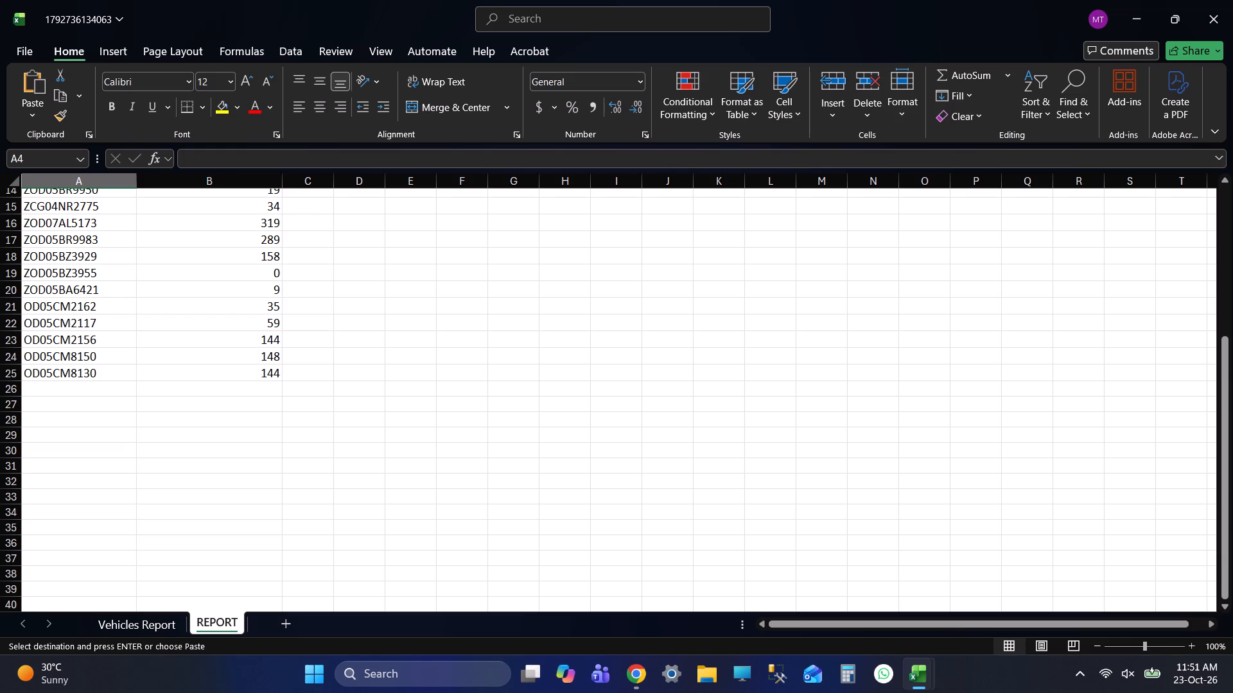
{"action": "left_click_drag", "start_coordinate": [85, 284], "coordinate": [246, 295]}
{"action": "key", "text": "ctrl+c"}
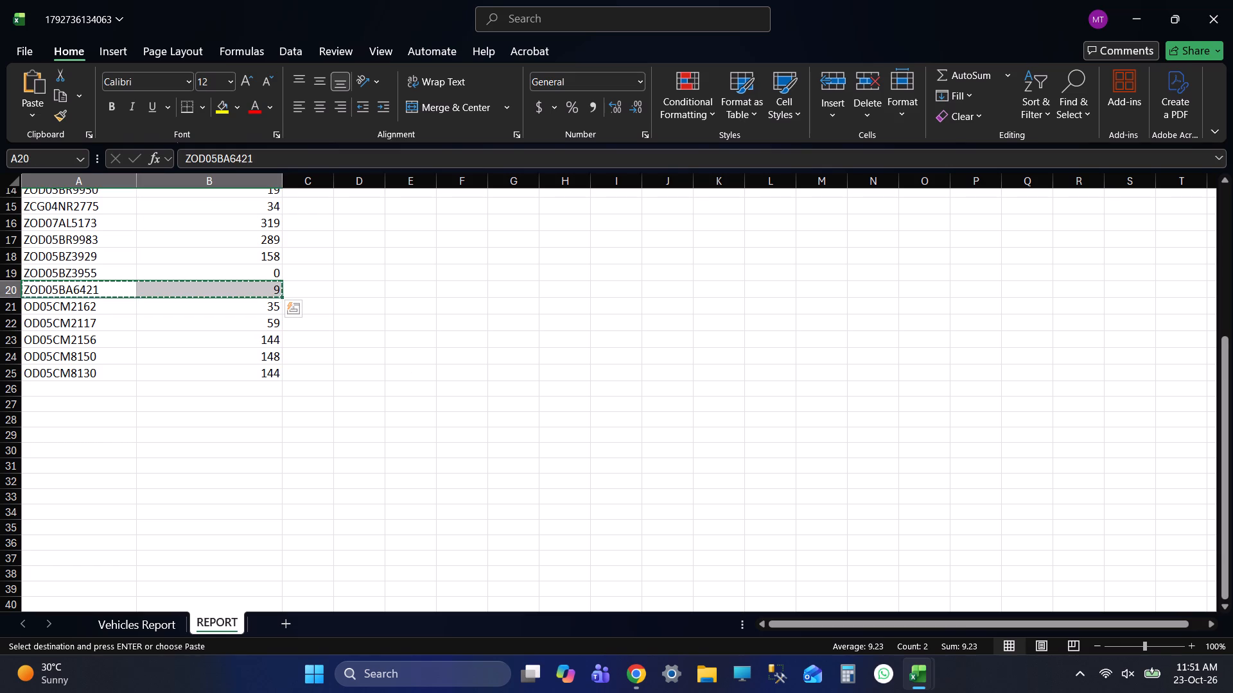
{"action": "key", "text": "ctrl+c"}
{"action": "key", "text": "ctrl+x"}
{"action": "key", "text": "ctrl+x"}
{"action": "key", "text": "ctrl+x"}
{"action": "scroll", "coordinate": [162, 368], "scroll_direction": "up", "scroll_amount": 6}
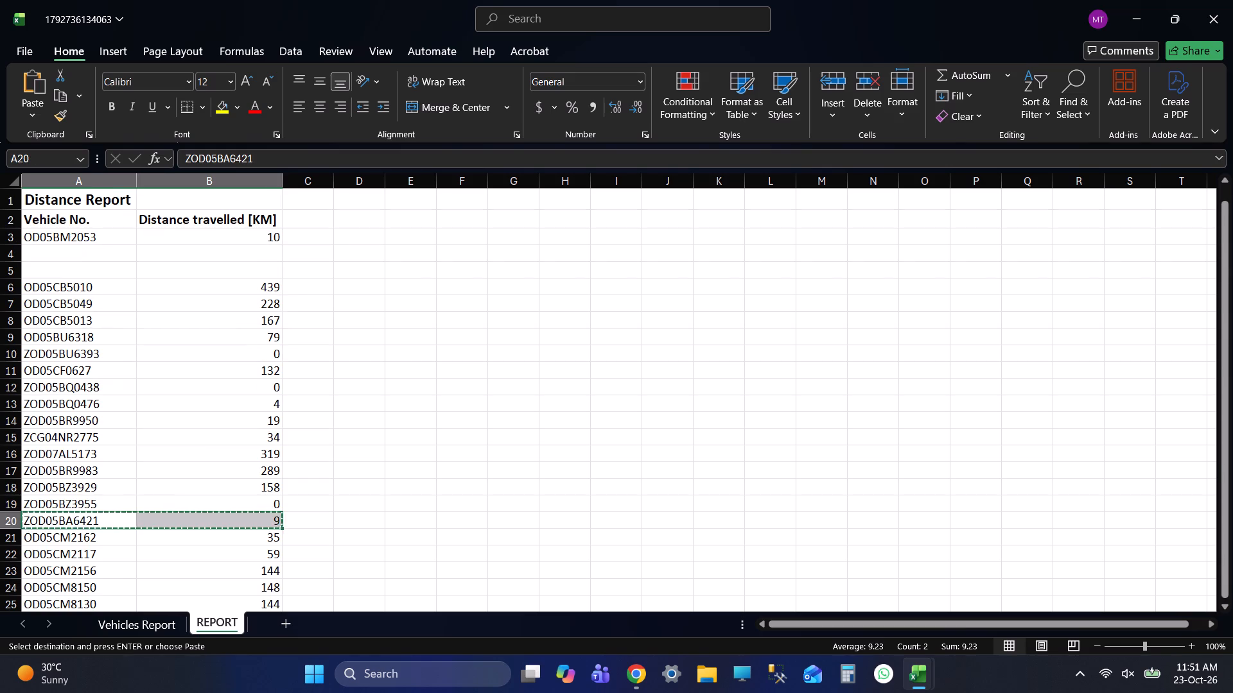
{"action": "left_click", "coordinate": [95, 248]}
{"action": "key", "text": "ctrl+v"}
{"action": "left_click", "coordinate": [511, 333]}
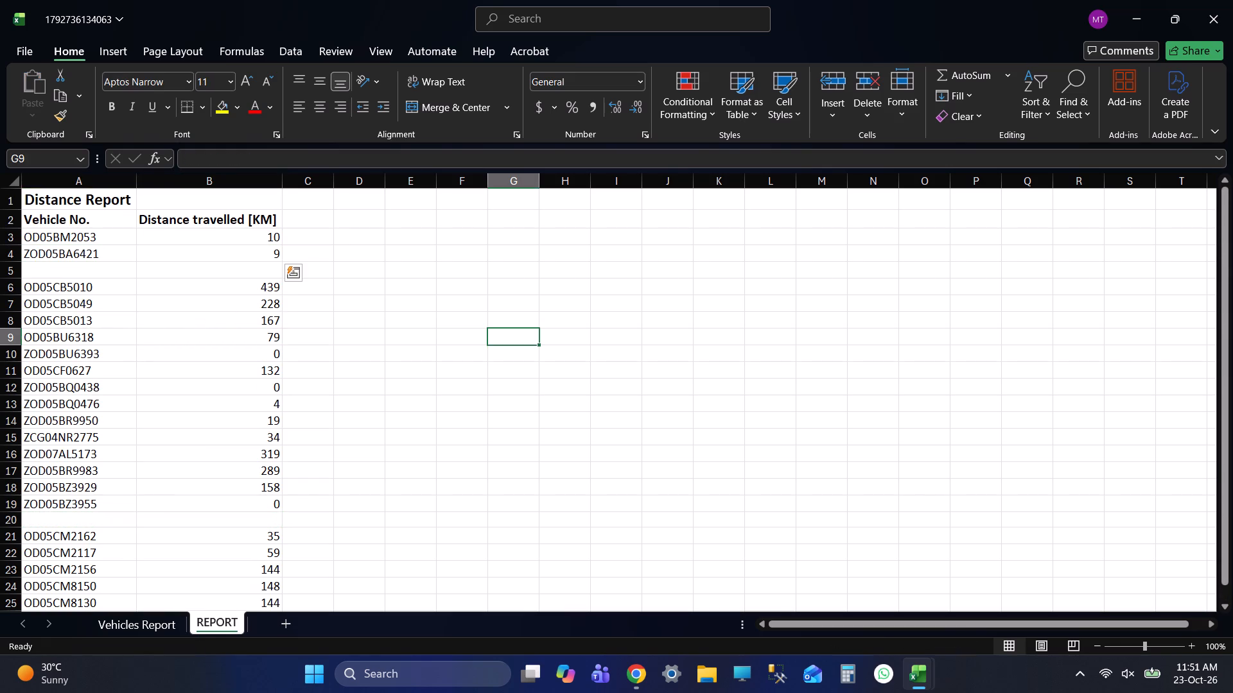
{"action": "key", "text": "ctrl+s"}
{"action": "key", "text": "alt+Tab"}
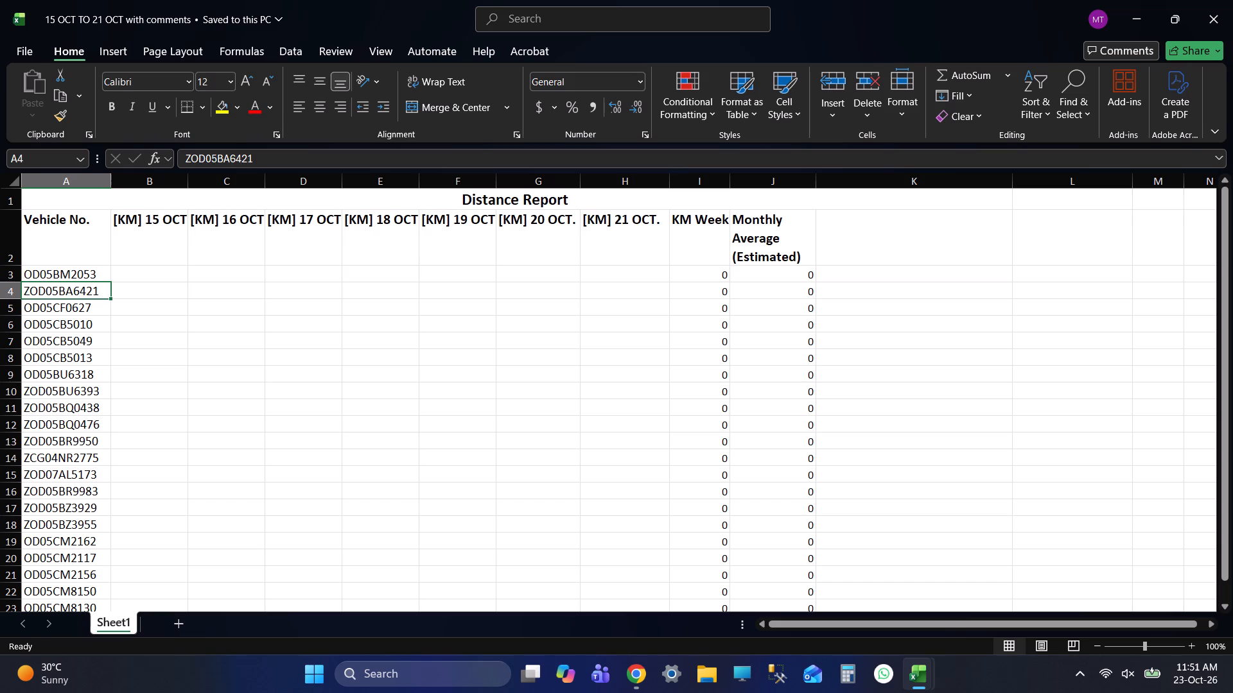
{"action": "left_click", "coordinate": [70, 304]}
{"action": "key", "text": "alt+Tab"}
{"action": "scroll", "coordinate": [133, 384], "scroll_direction": "down", "scroll_amount": 2}
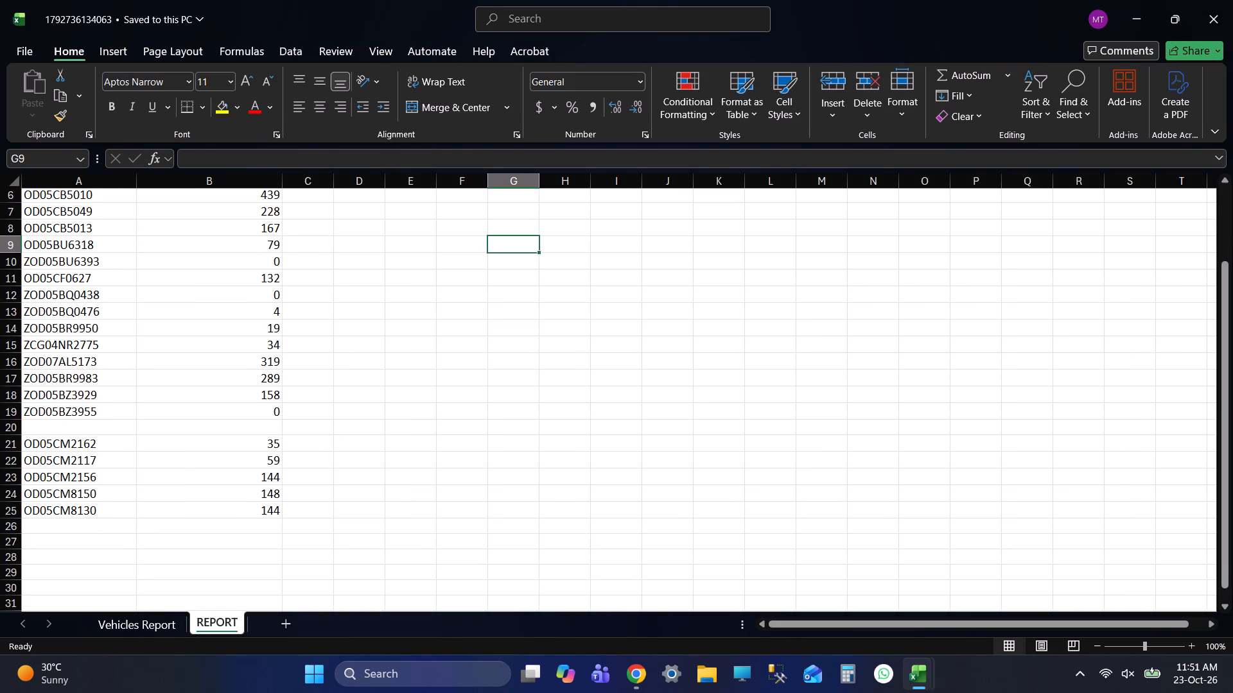
{"action": "scroll", "coordinate": [94, 433], "scroll_direction": "up", "scroll_amount": 1}
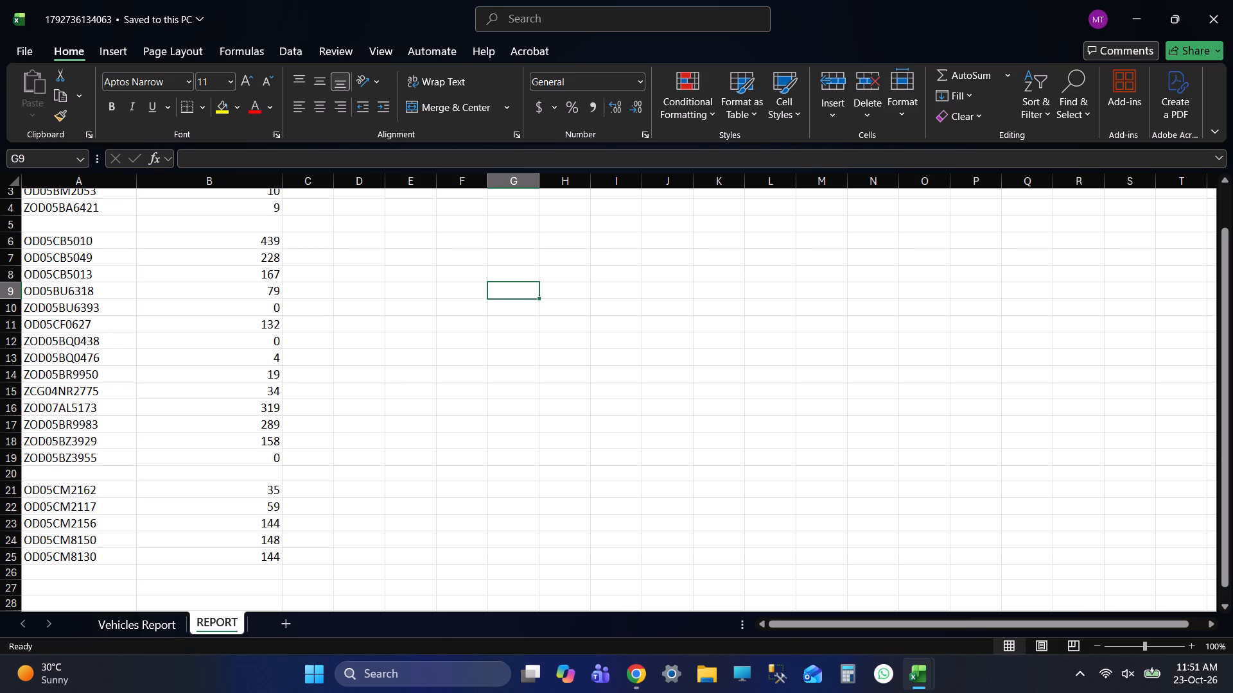
{"action": "left_click_drag", "start_coordinate": [94, 321], "coordinate": [250, 330]}
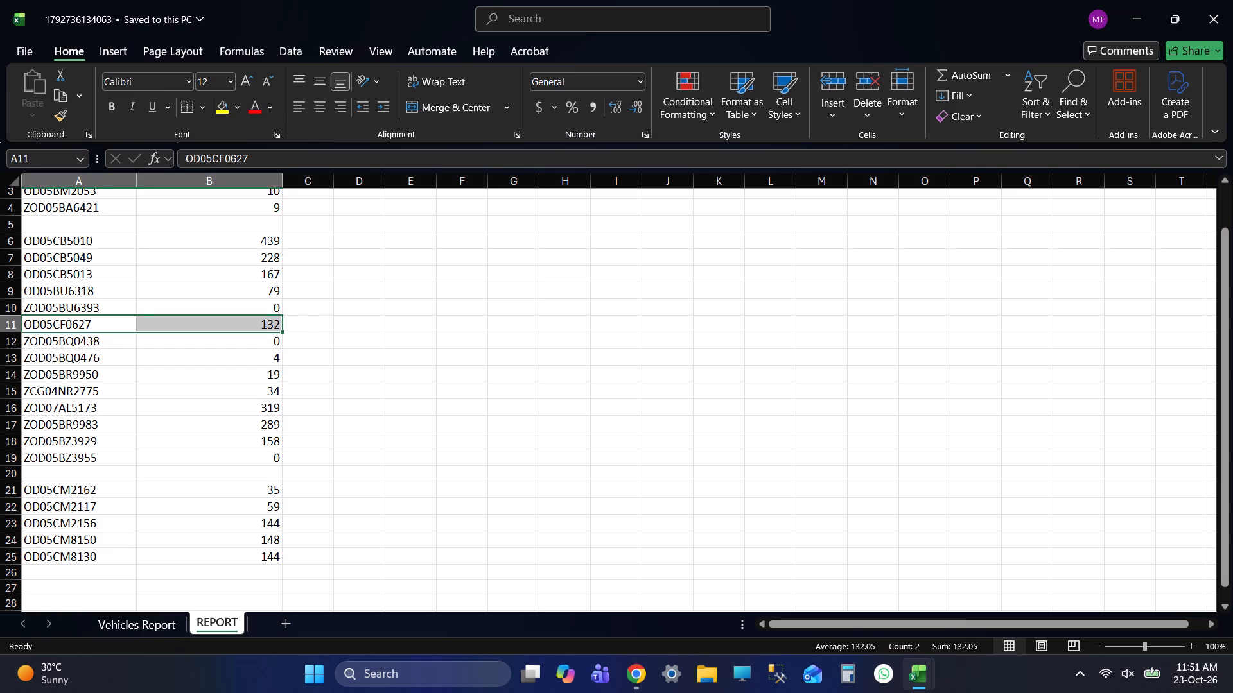
{"action": "key", "text": "alt+Tab"}
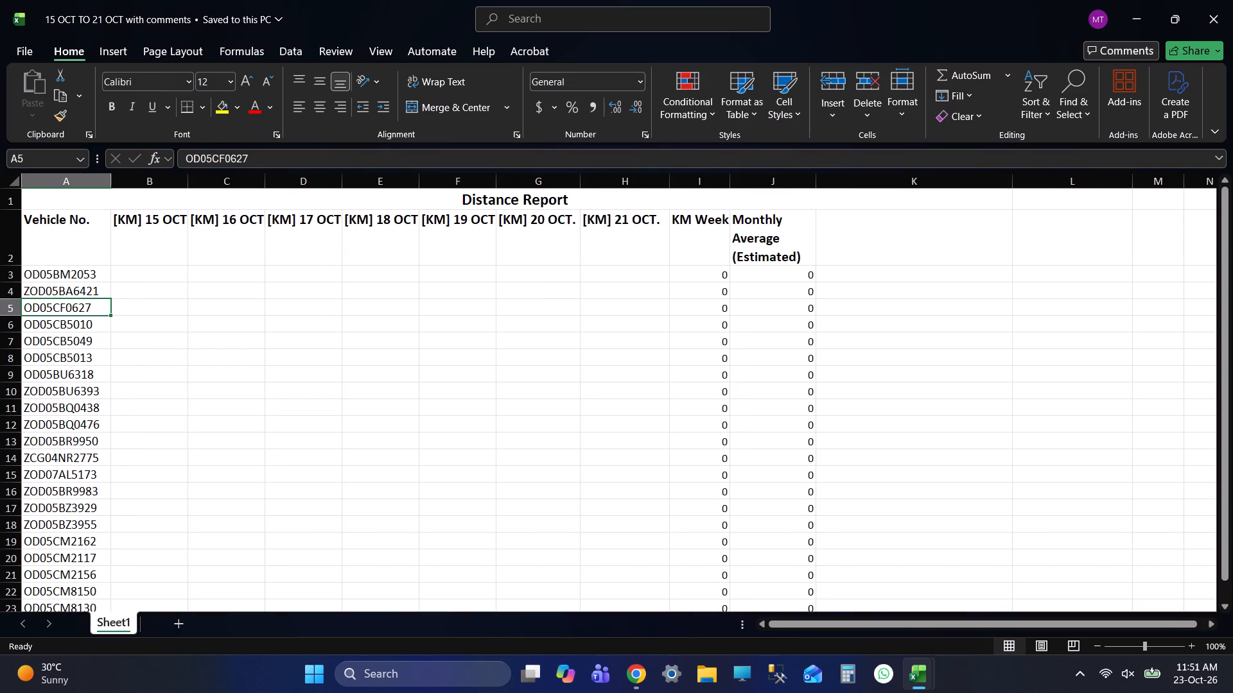
{"action": "key", "text": "alt+Tab"}
{"action": "key", "text": "alt+Tab"}
{"action": "key", "text": "alt+Tab"}
{"action": "key", "text": "alt+Tab"}
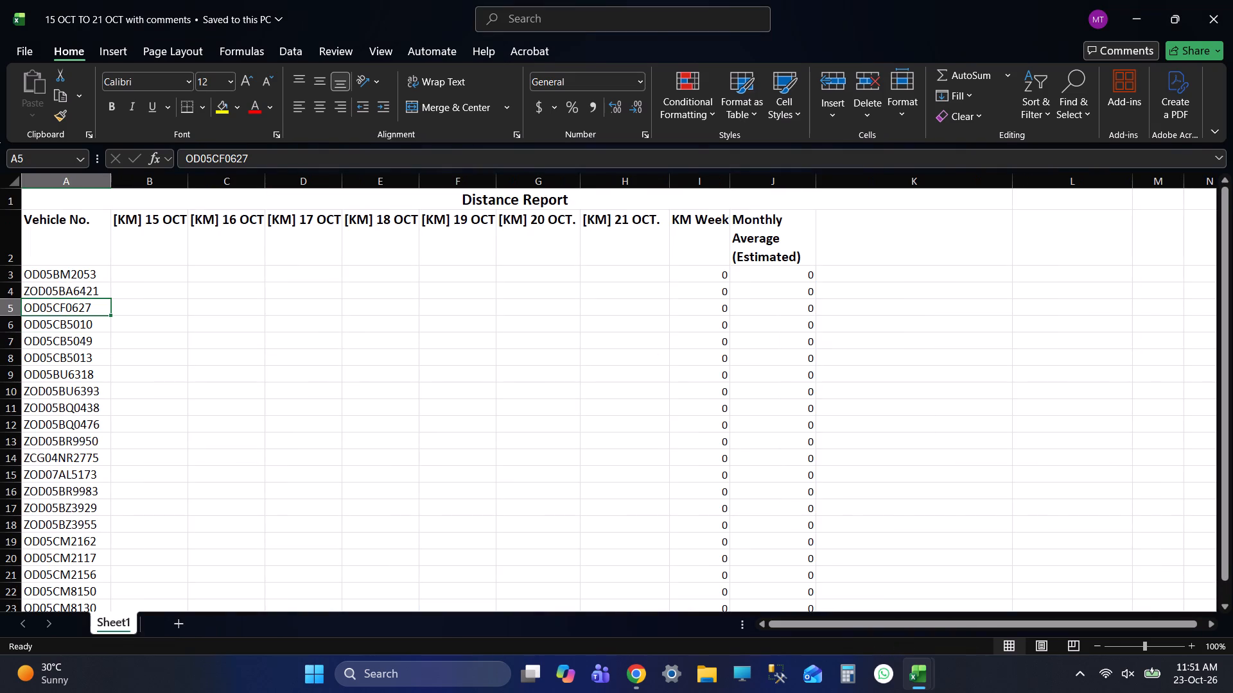
{"action": "key", "text": "alt+Tab"}
{"action": "key", "text": "ctrl+x"}
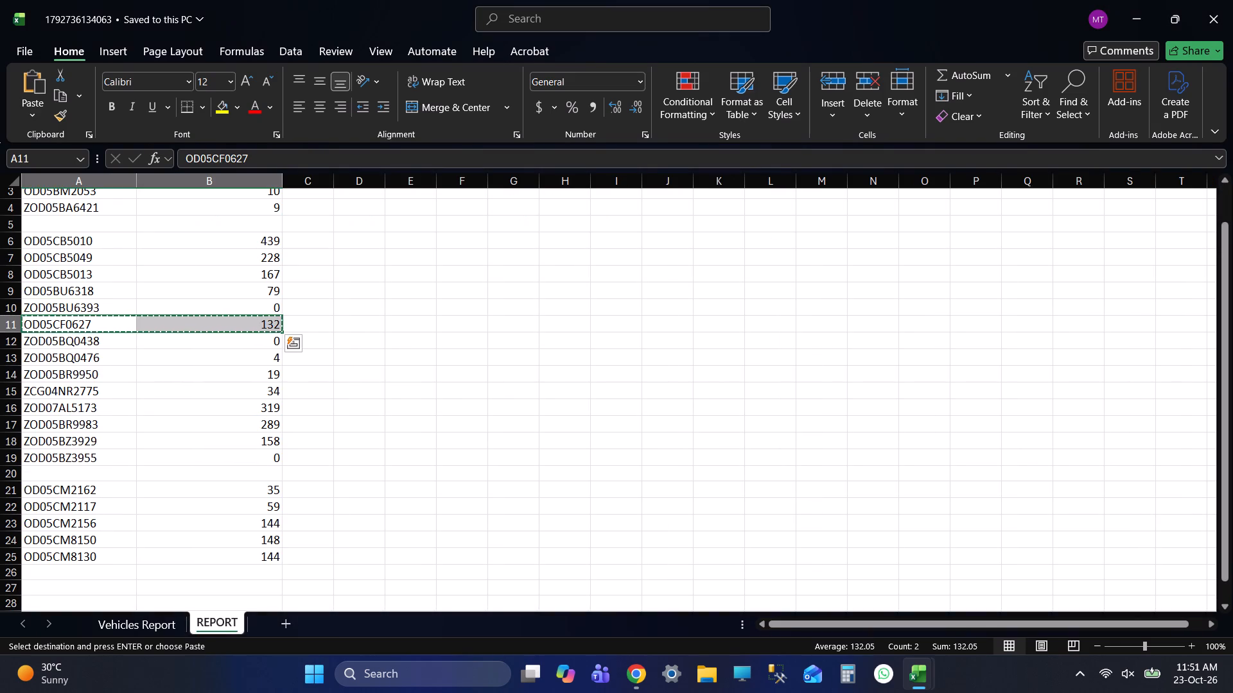
{"action": "scroll", "coordinate": [424, 467], "scroll_direction": "up", "scroll_amount": 5}
{"action": "left_click", "coordinate": [88, 273]}
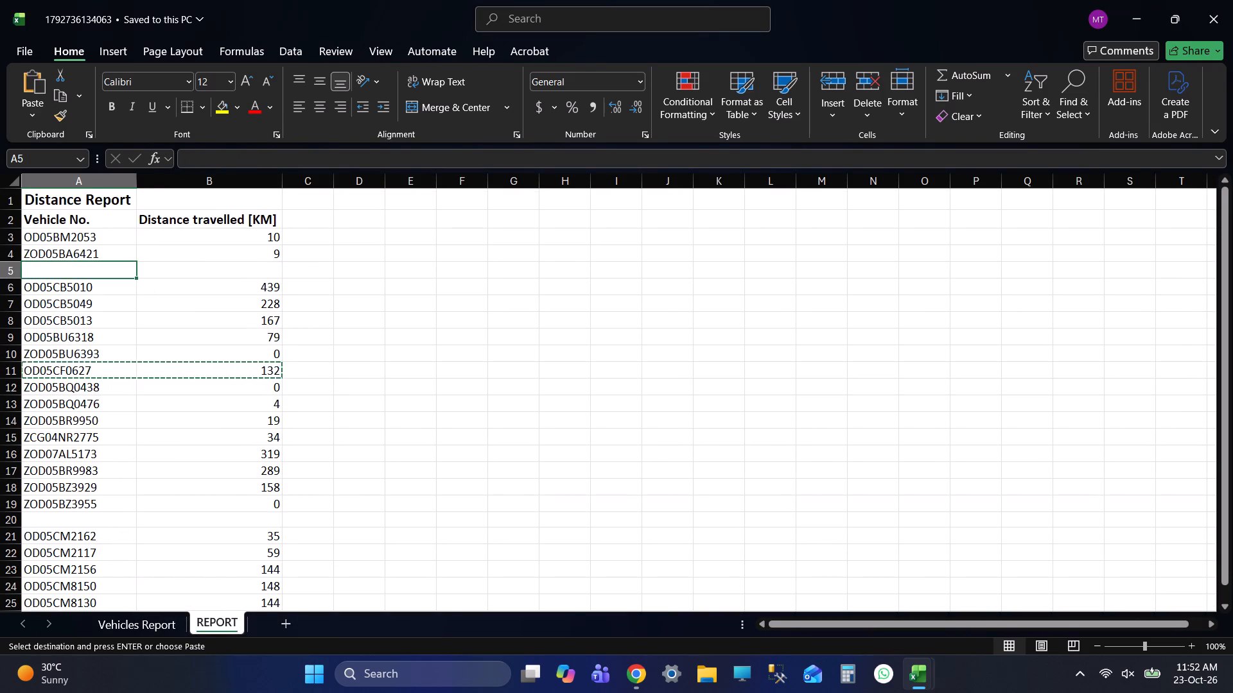
{"action": "key", "text": "ctrl+v"}
{"action": "left_click", "coordinate": [552, 346]}
{"action": "key", "text": "ctrl+s"}
{"action": "key", "text": "ctrl+s"}
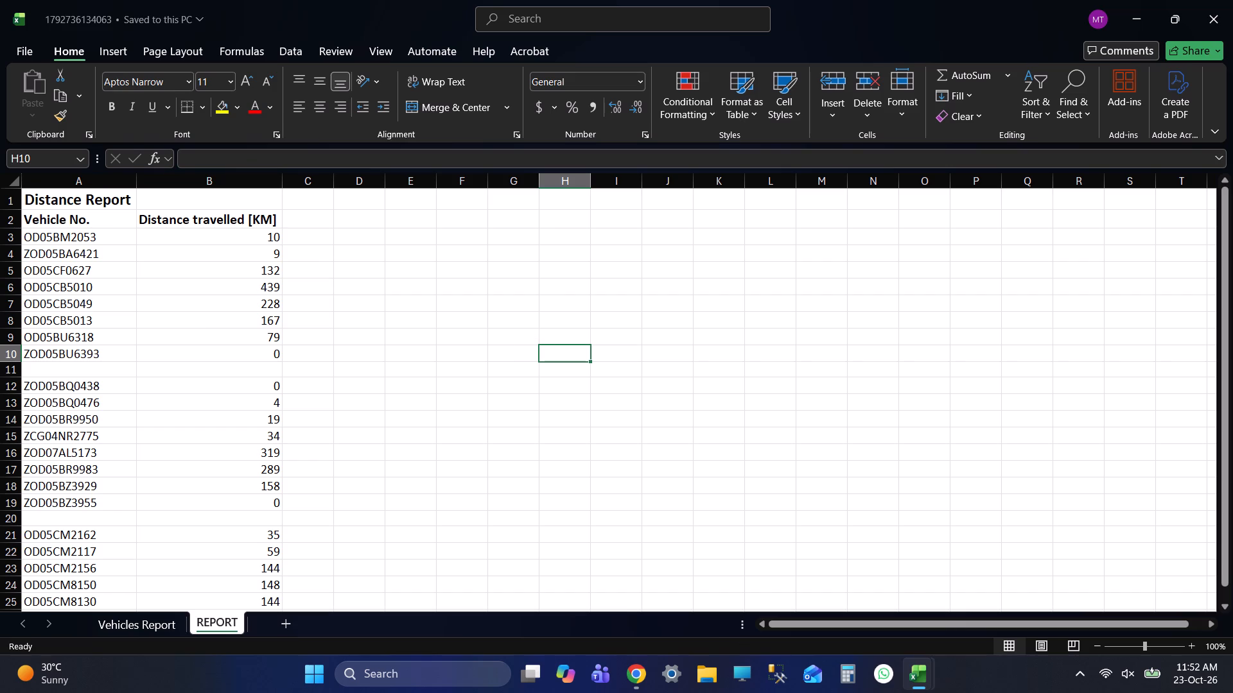
{"action": "left_click", "coordinate": [79, 270]}
{"action": "key", "text": "alt+Tab"}
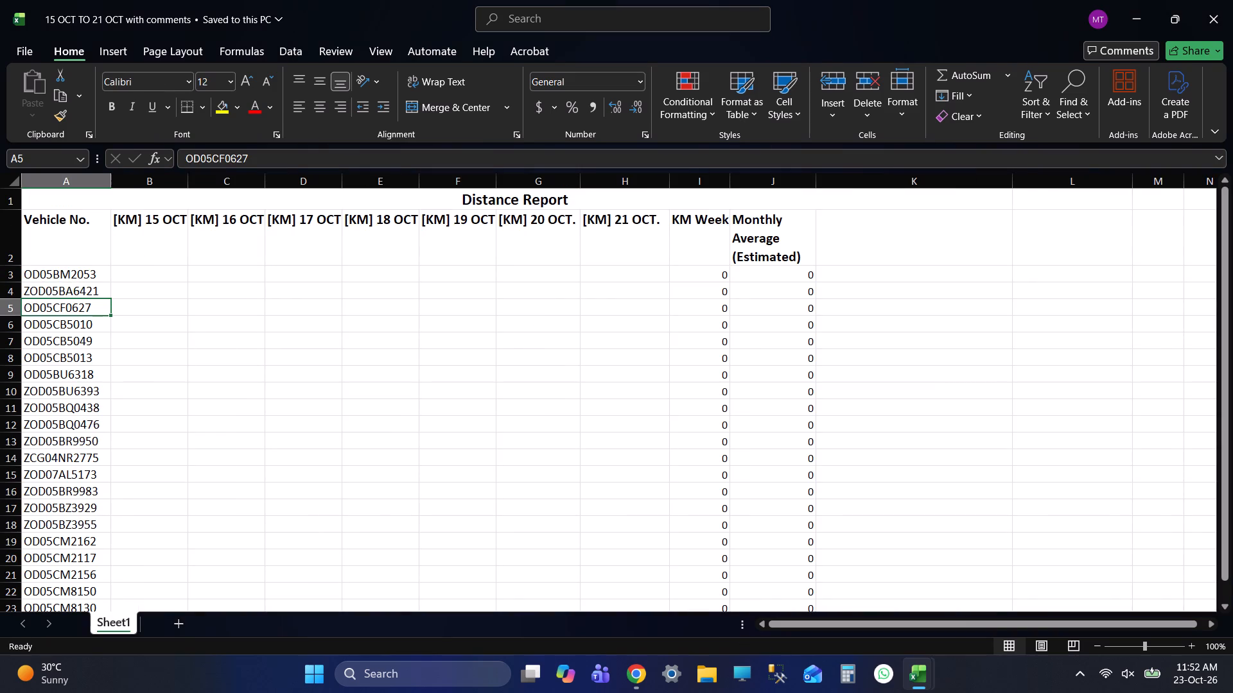
{"action": "left_click", "coordinate": [94, 331]}
{"action": "key", "text": "alt+Tab"}
{"action": "left_click", "coordinate": [102, 285]}
{"action": "key", "text": "alt+Tab"}
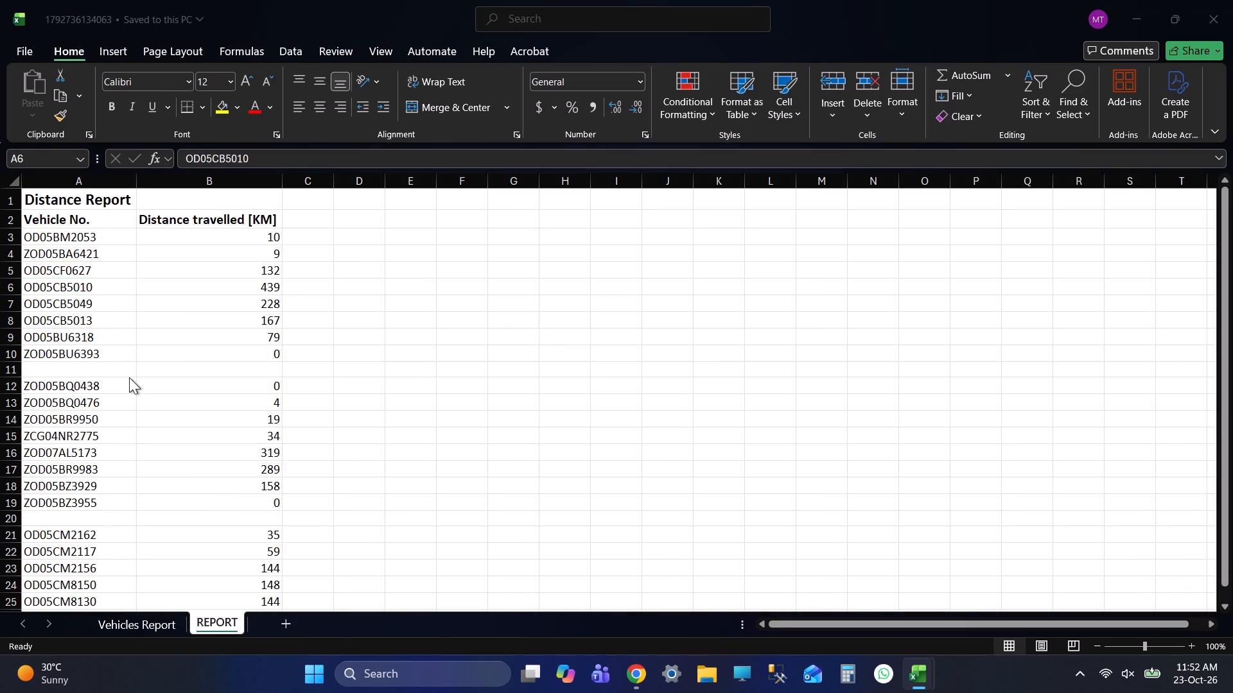
{"action": "left_click", "coordinate": [80, 334]}
{"action": "key", "text": "alt+Tab"}
{"action": "left_click", "coordinate": [80, 295]}
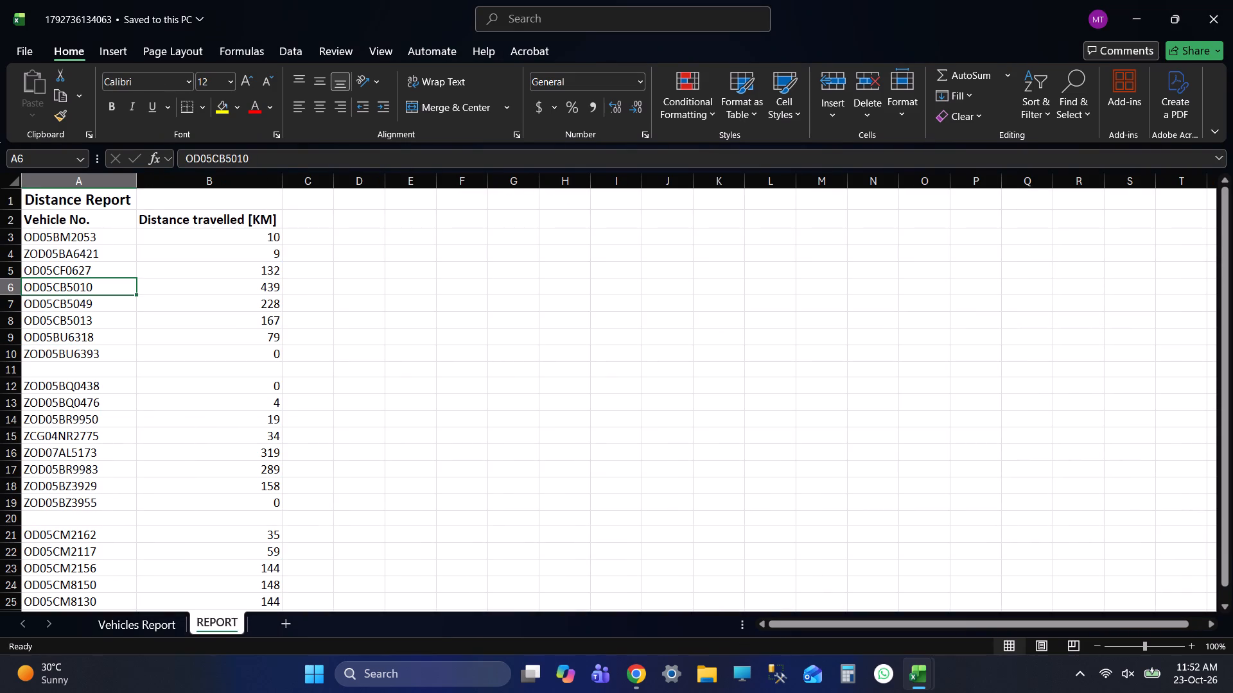
{"action": "left_click", "coordinate": [101, 301]}
{"action": "left_click", "coordinate": [109, 321]}
{"action": "key", "text": "alt+Tab"}
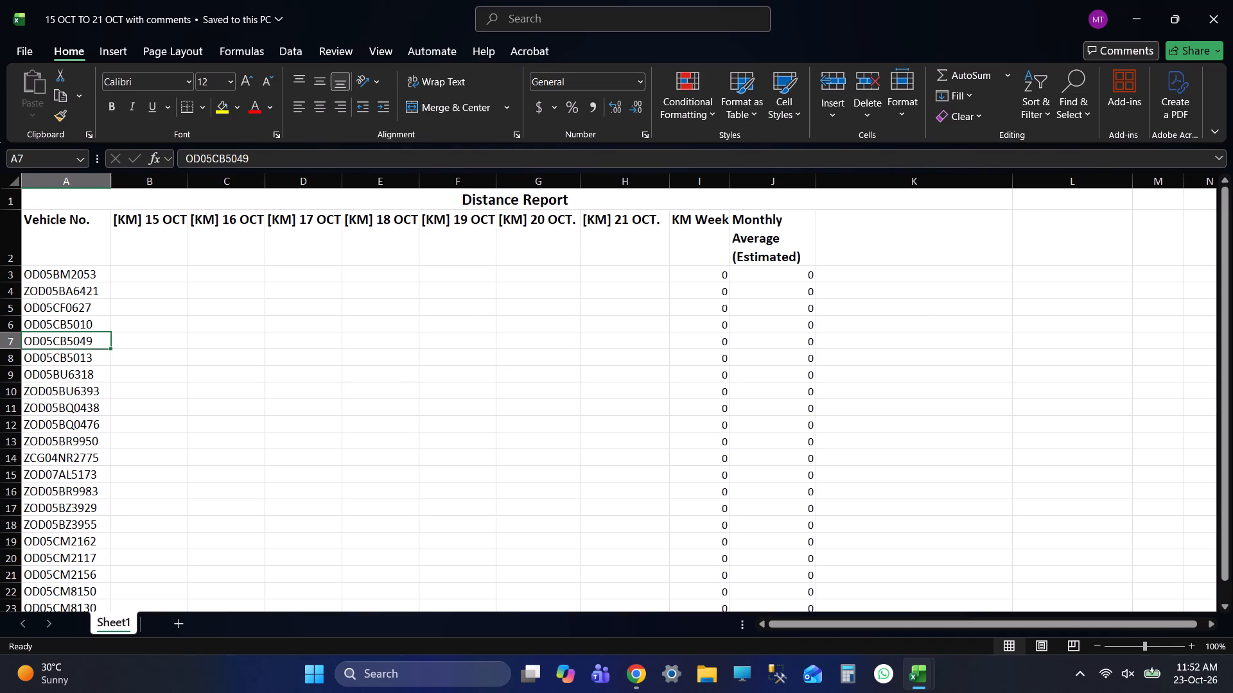
{"action": "left_click", "coordinate": [95, 354]}
{"action": "left_click", "coordinate": [84, 376]}
{"action": "key", "text": "alt+Tab"}
{"action": "left_click", "coordinate": [103, 339]}
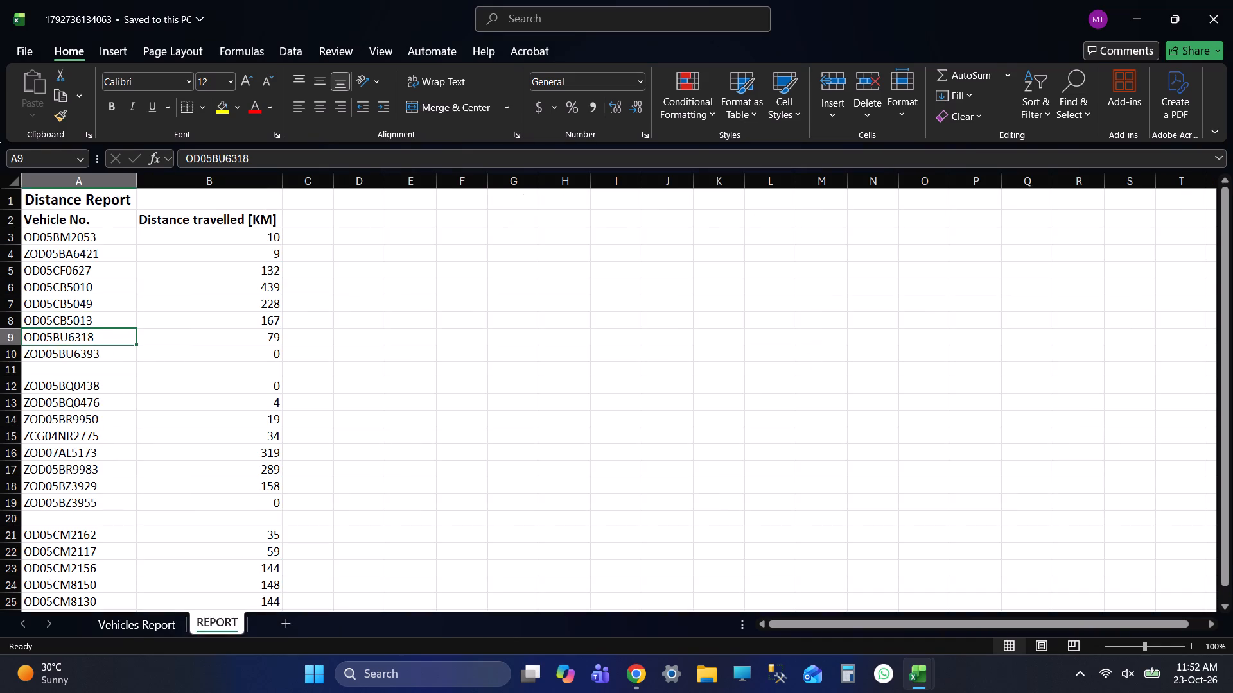
{"action": "left_click", "coordinate": [103, 351]}
{"action": "key", "text": "alt+Tab"}
{"action": "left_click", "coordinate": [80, 386]}
{"action": "key", "text": "alt+Tab"}
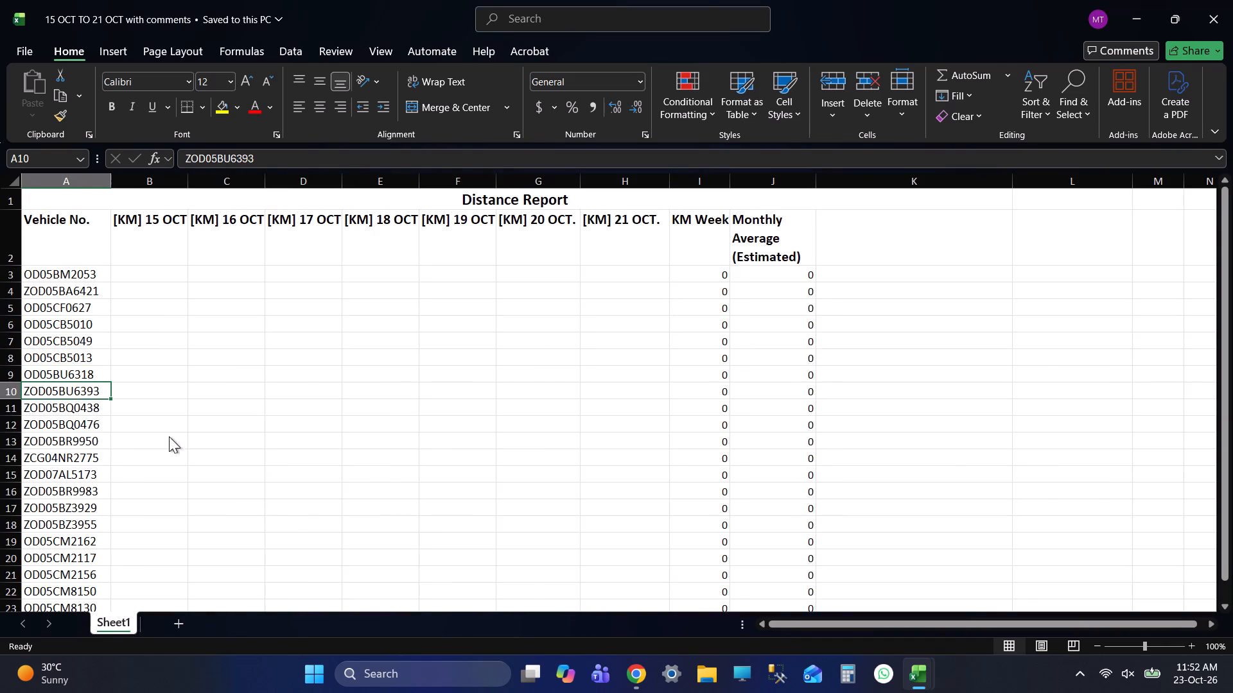
{"action": "left_click", "coordinate": [10, 376]}
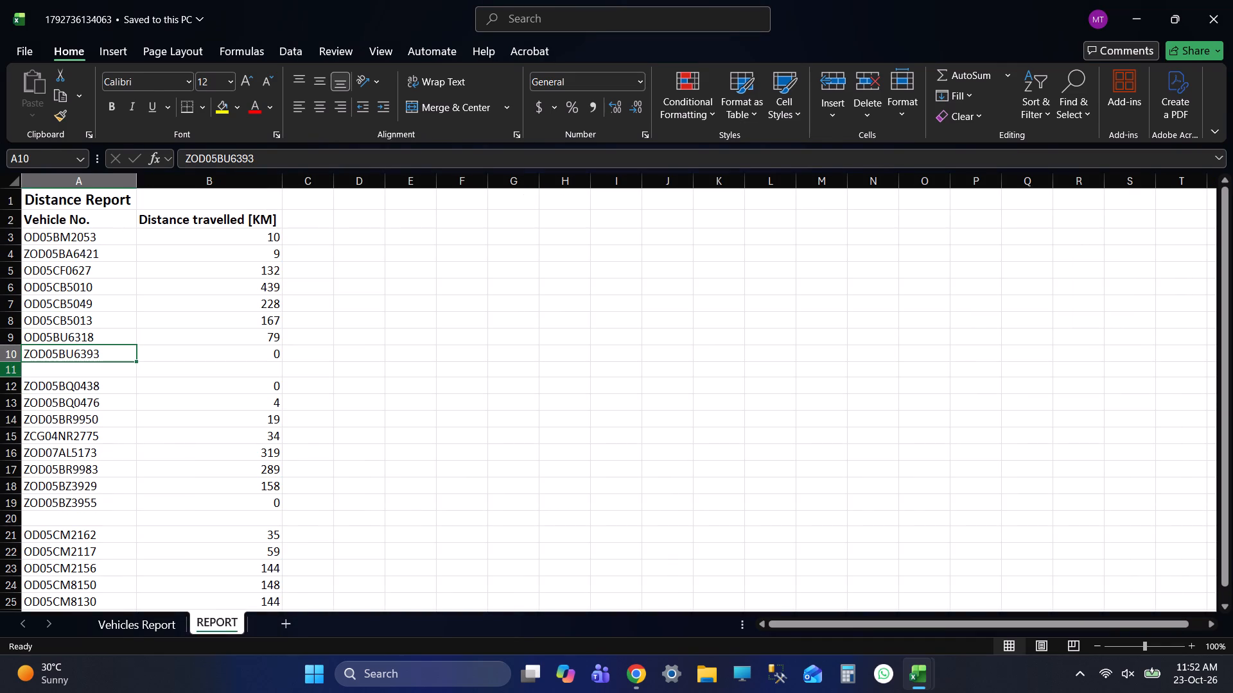
{"action": "left_click", "coordinate": [13, 370]}
{"action": "key", "text": "ctrl+minus"}
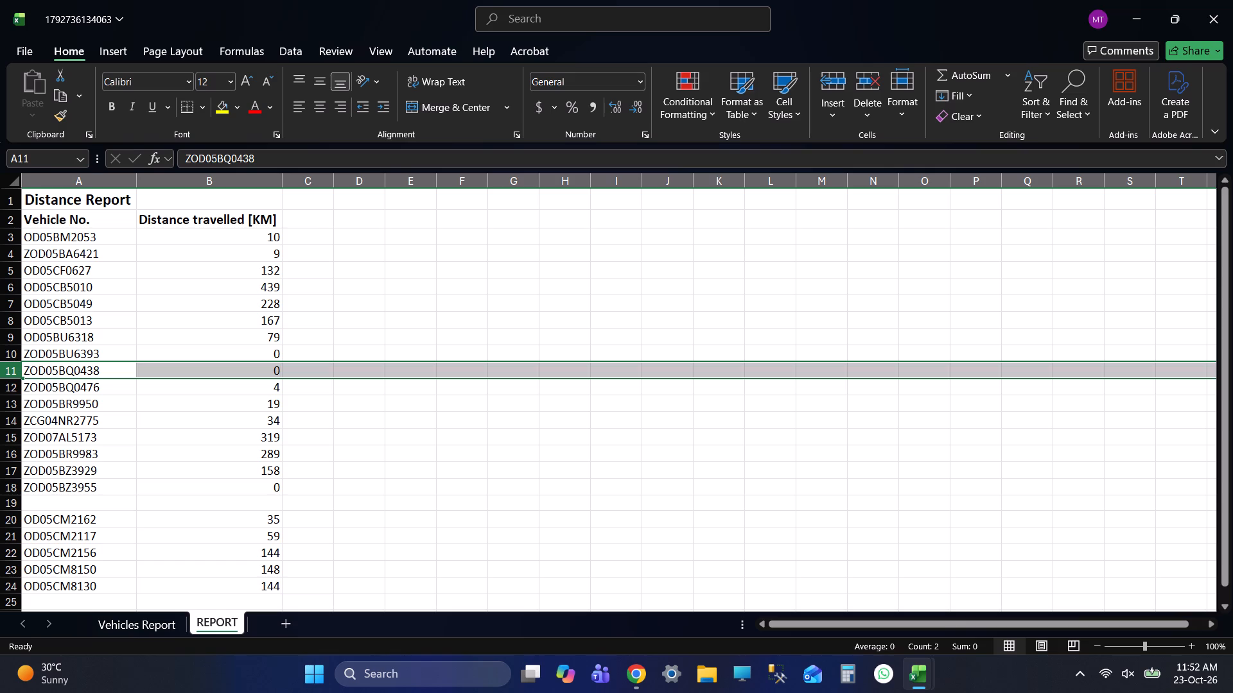
{"action": "left_click", "coordinate": [76, 372]}
{"action": "key", "text": "alt+Tab"}
{"action": "left_click", "coordinate": [92, 414]}
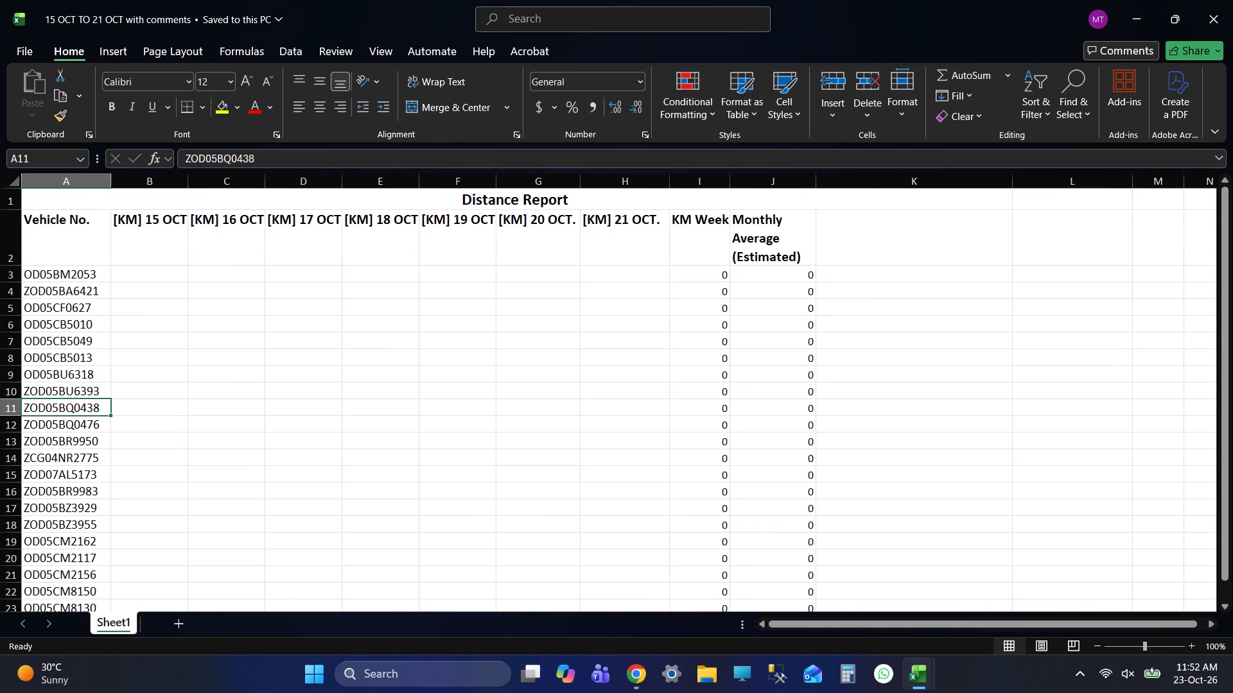
{"action": "key", "text": "alt+Tab"}
{"action": "left_click", "coordinate": [99, 391]}
{"action": "key", "text": "alt+Tab"}
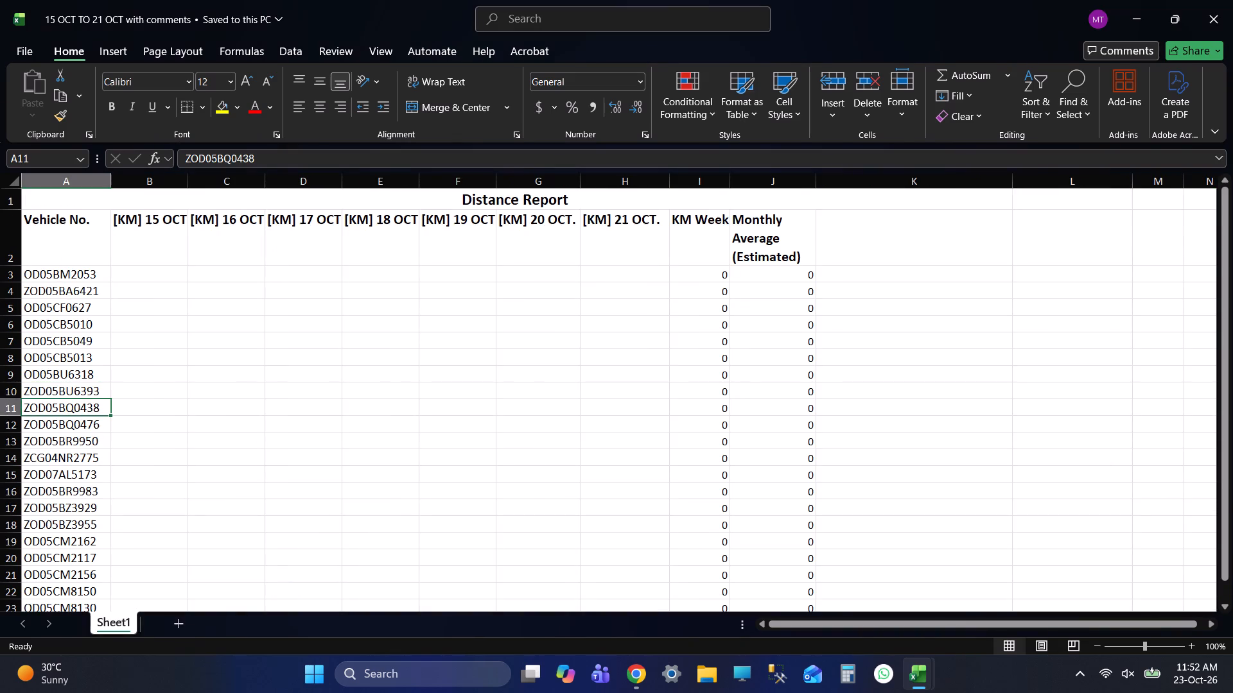
{"action": "left_click", "coordinate": [82, 431]}
{"action": "key", "text": "alt+Tab"}
{"action": "left_click", "coordinate": [83, 408]}
{"action": "key", "text": "alt+Tab"}
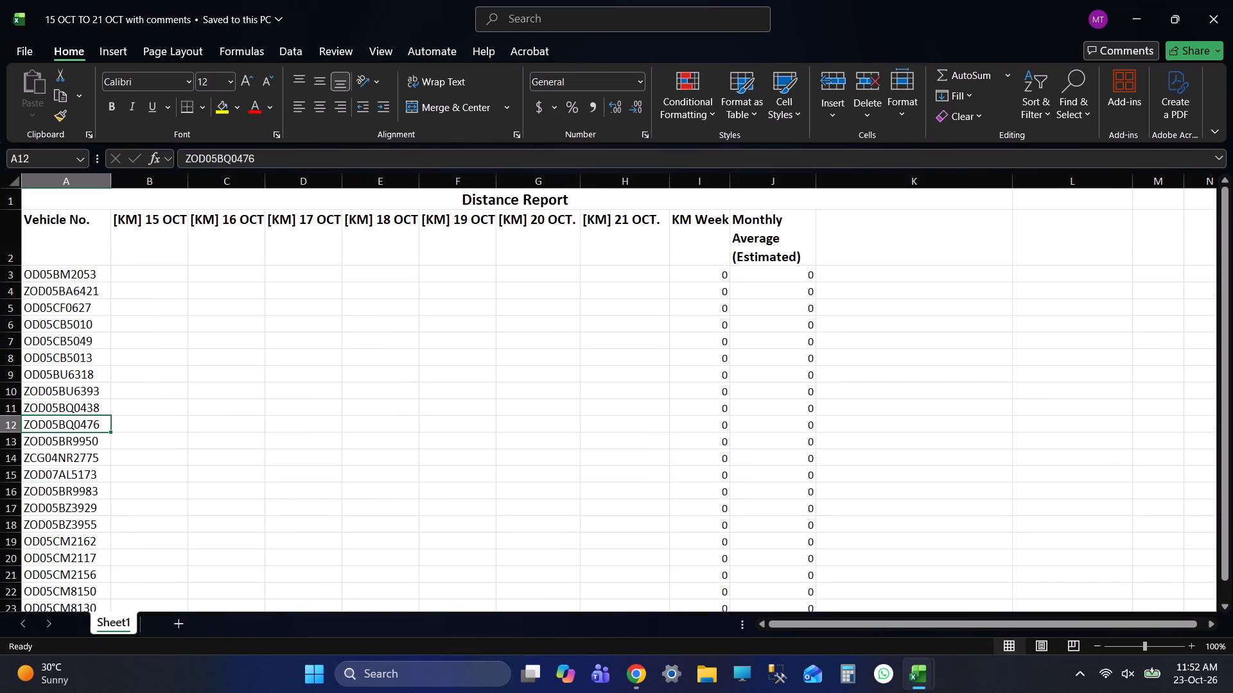
{"action": "left_click", "coordinate": [79, 449]}
{"action": "key", "text": "alt+Tab"}
{"action": "left_click", "coordinate": [92, 427]}
{"action": "key", "text": "alt+Tab"}
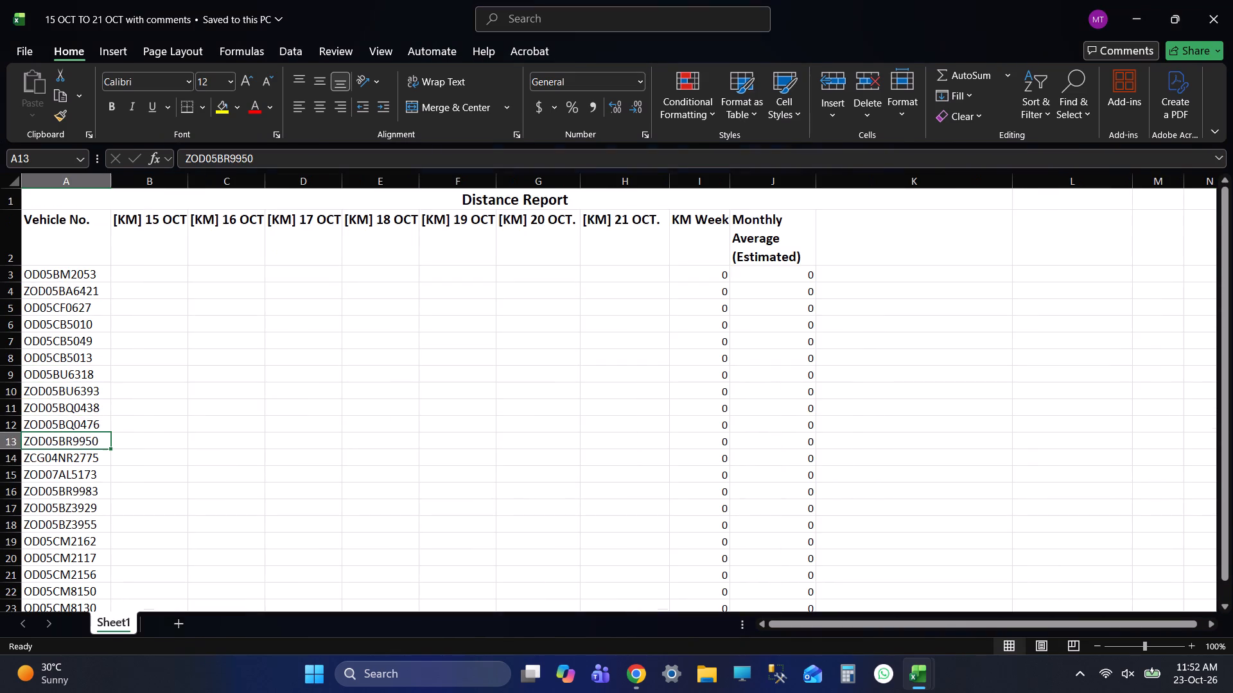
{"action": "left_click", "coordinate": [84, 456]}
{"action": "key", "text": "alt+Tab"}
{"action": "left_click", "coordinate": [81, 447]}
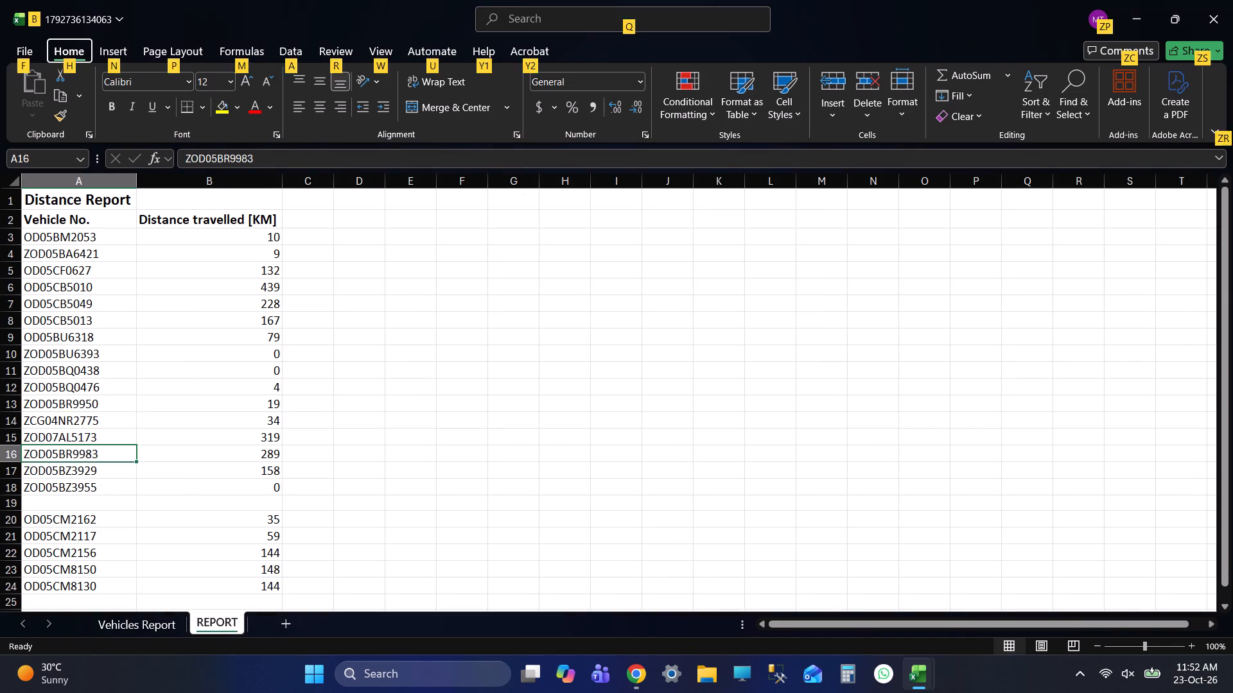
{"action": "left_click", "coordinate": [88, 439]}
{"action": "key", "text": "alt+Tab"}
{"action": "left_click", "coordinate": [89, 475]}
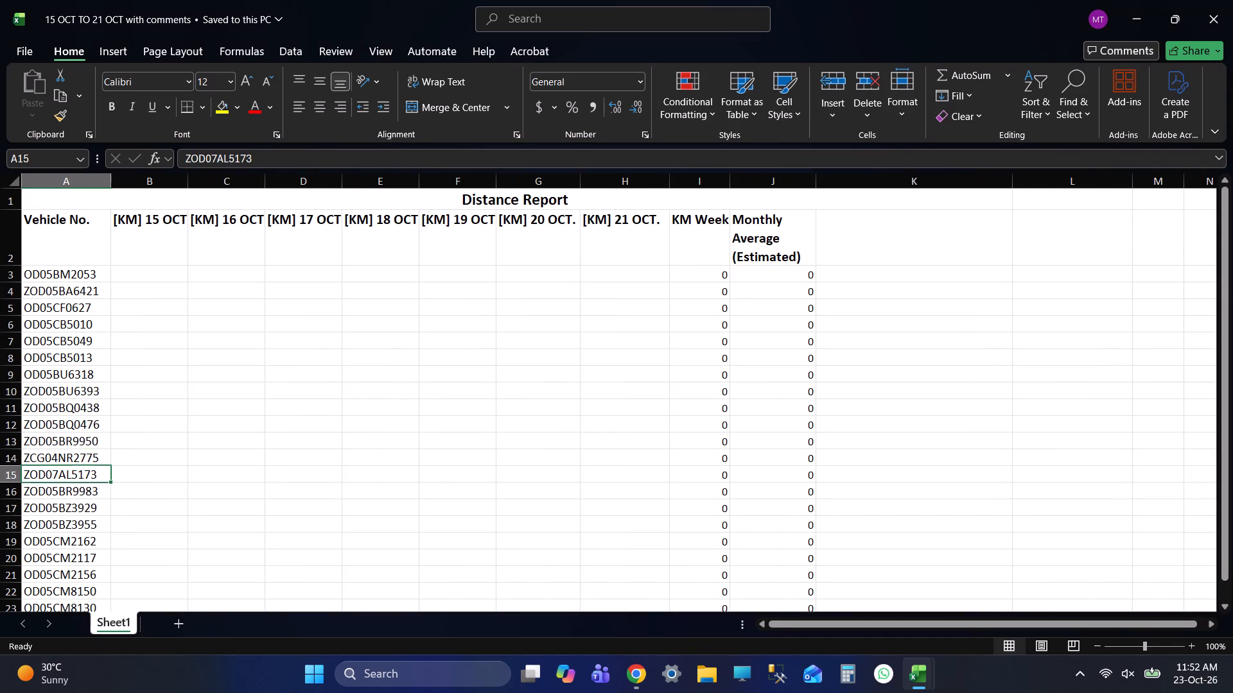
{"action": "left_click", "coordinate": [90, 489]}
{"action": "key", "text": "alt+Tab"}
{"action": "left_click", "coordinate": [97, 452]}
{"action": "left_click", "coordinate": [91, 477]}
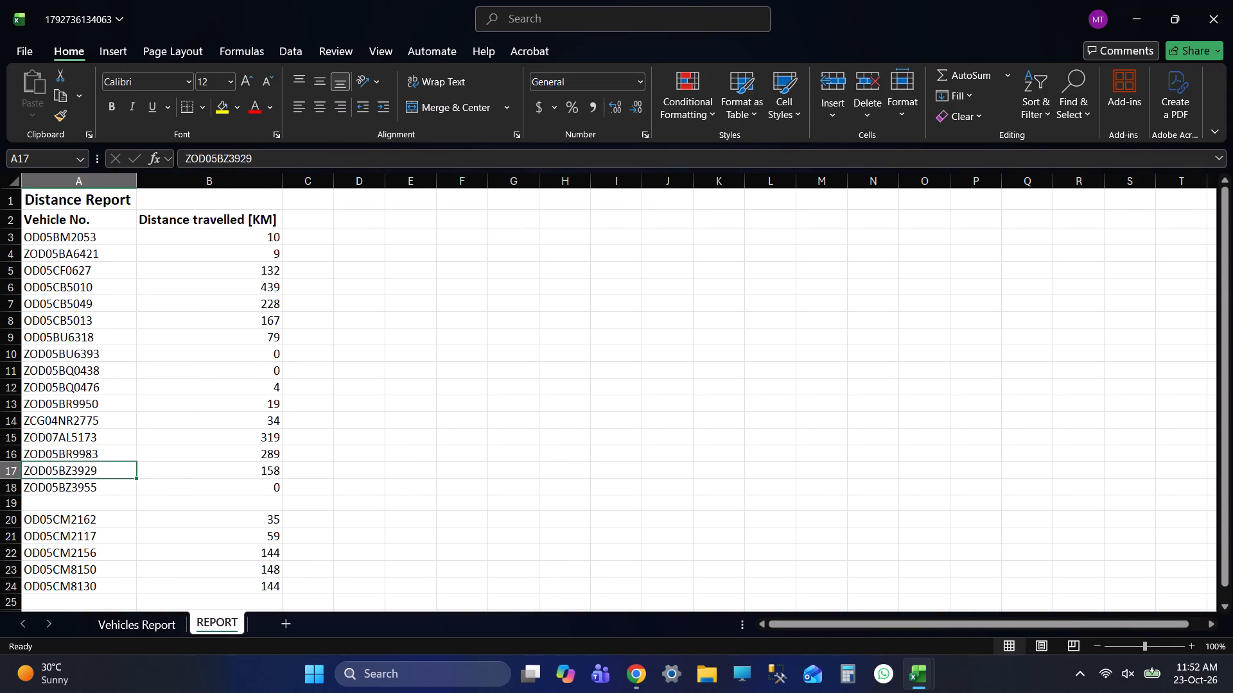
{"action": "key", "text": "alt+Tab"}
{"action": "left_click", "coordinate": [82, 511]}
{"action": "left_click", "coordinate": [81, 525]}
{"action": "key", "text": "alt+Tab"}
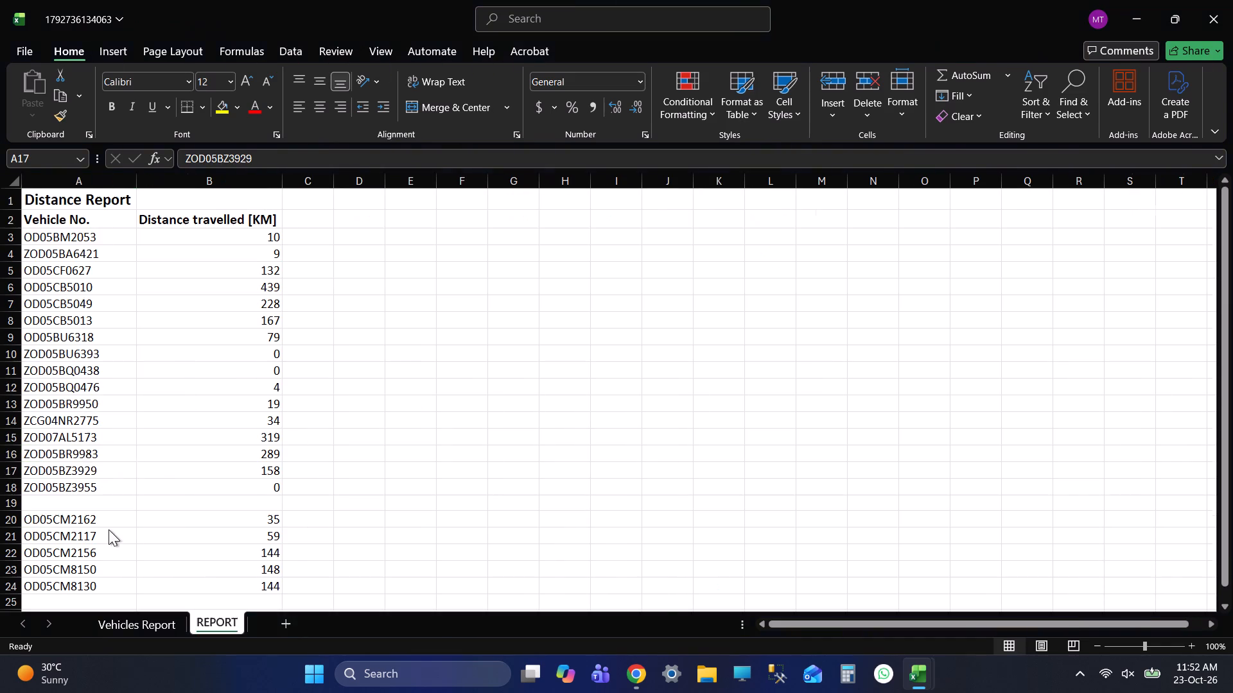
{"action": "left_click", "coordinate": [94, 487]}
{"action": "left_click", "coordinate": [12, 501]}
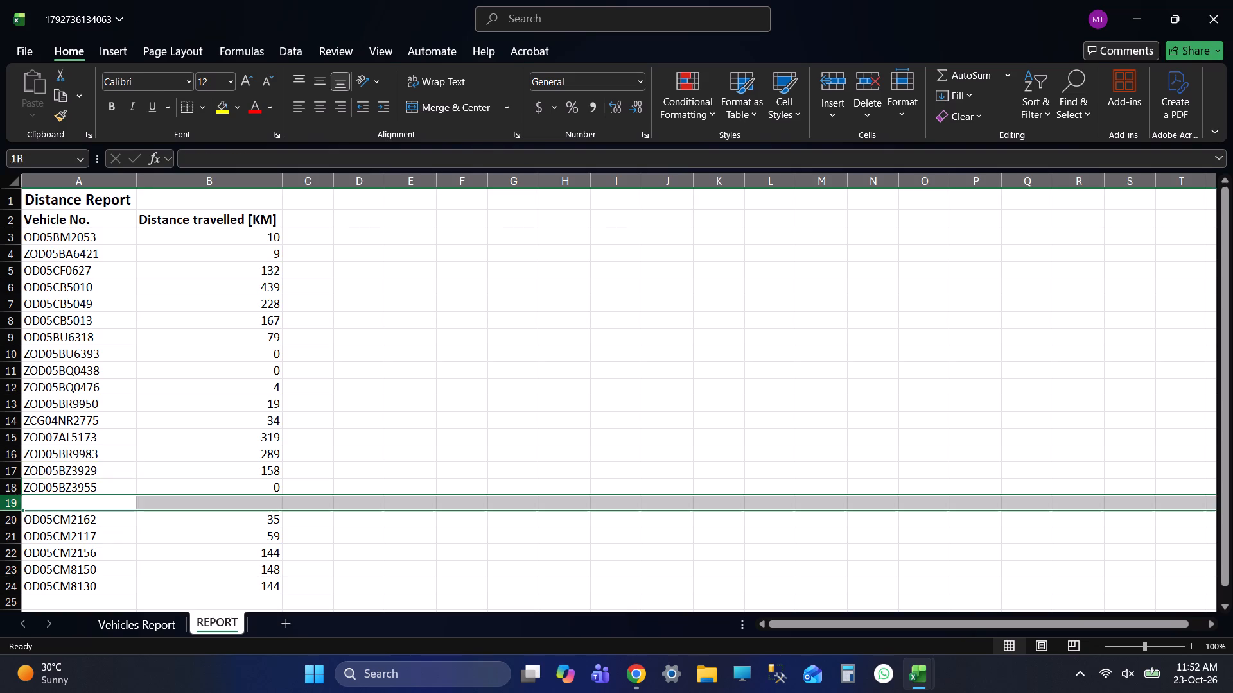
{"action": "key", "text": "ctrl+minus"}
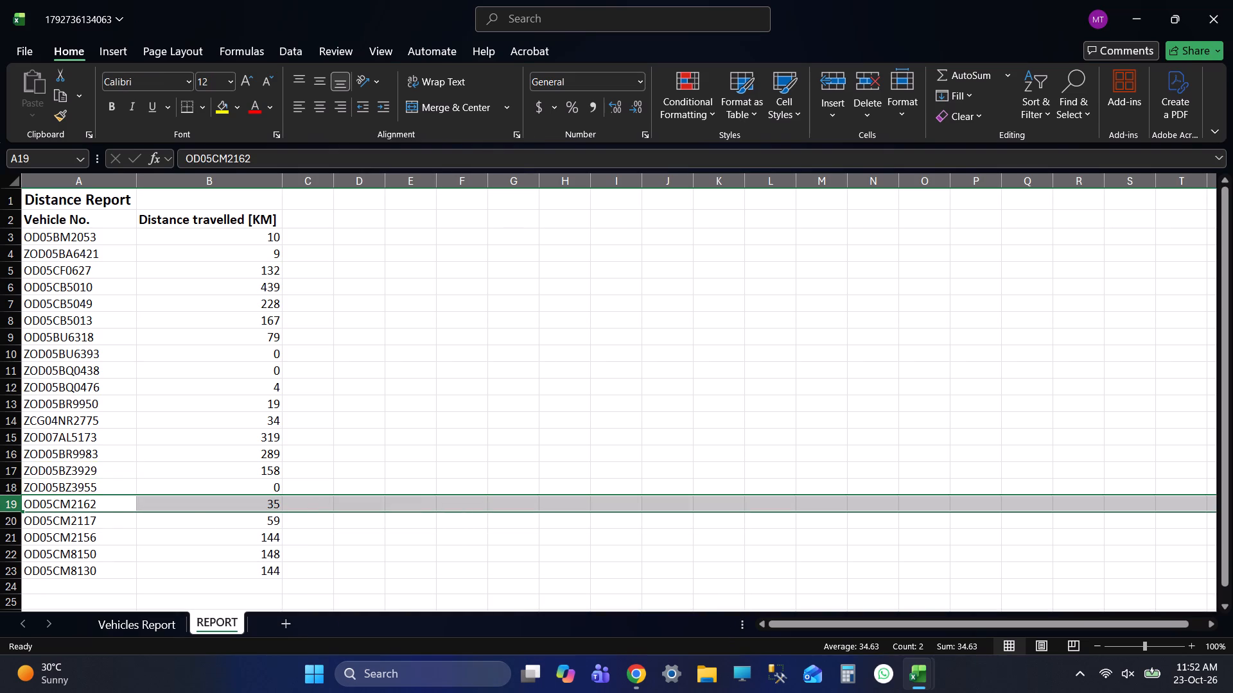
{"action": "left_click", "coordinate": [96, 501]}
{"action": "key", "text": "alt+Tab"}
{"action": "scroll", "coordinate": [111, 509], "scroll_direction": "down", "scroll_amount": 2}
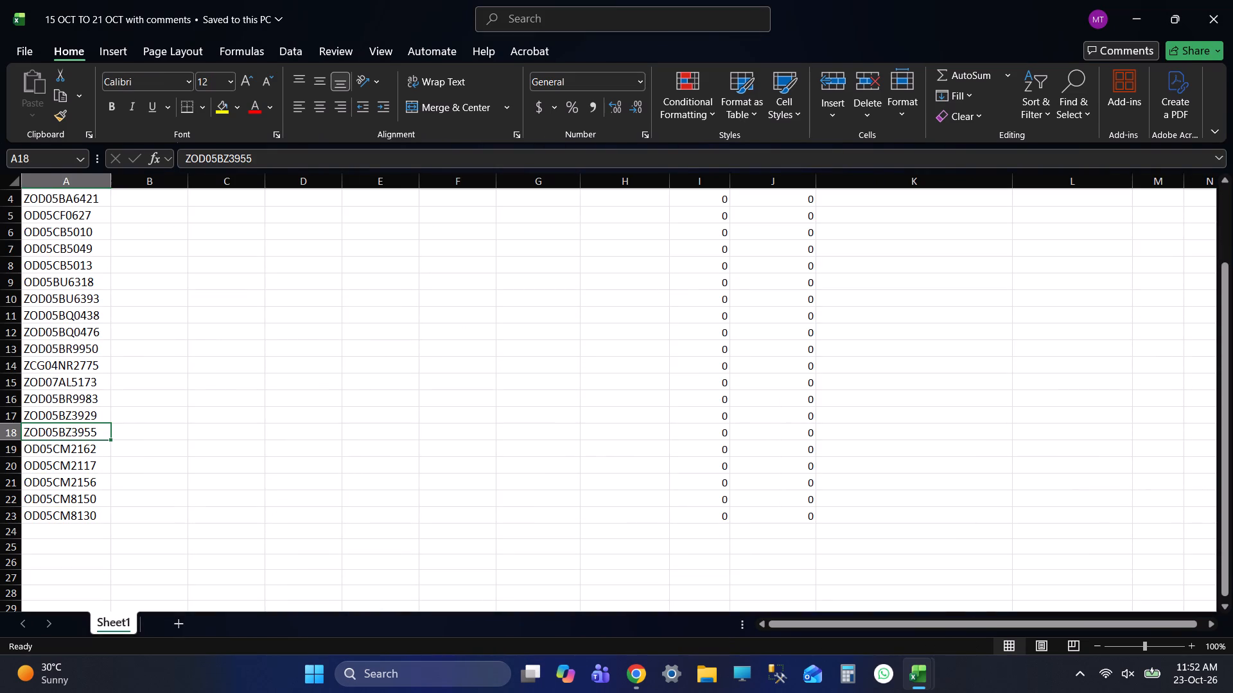
{"action": "left_click", "coordinate": [93, 447]}
{"action": "key", "text": "alt+Tab"}
{"action": "left_click", "coordinate": [100, 521]}
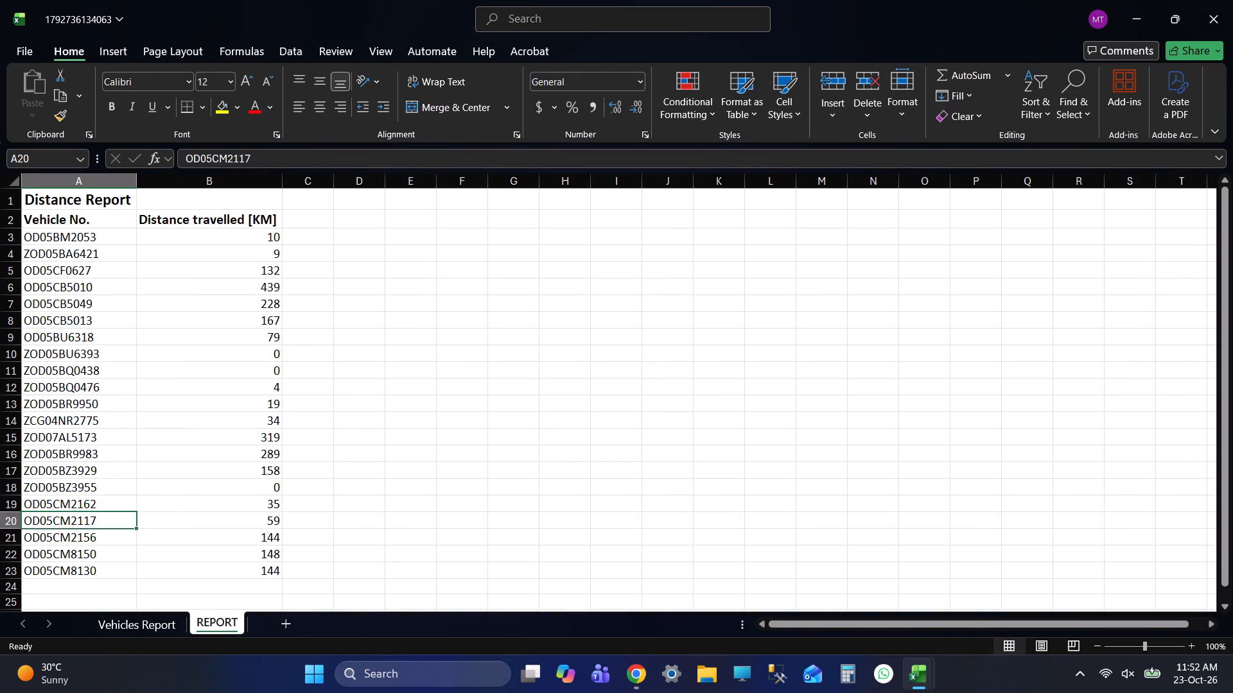
{"action": "key", "text": "alt+Tab"}
{"action": "left_click", "coordinate": [101, 473]}
{"action": "key", "text": "alt+Tab"}
{"action": "left_click", "coordinate": [99, 540]}
{"action": "key", "text": "alt+Tab"}
{"action": "left_click", "coordinate": [99, 485]}
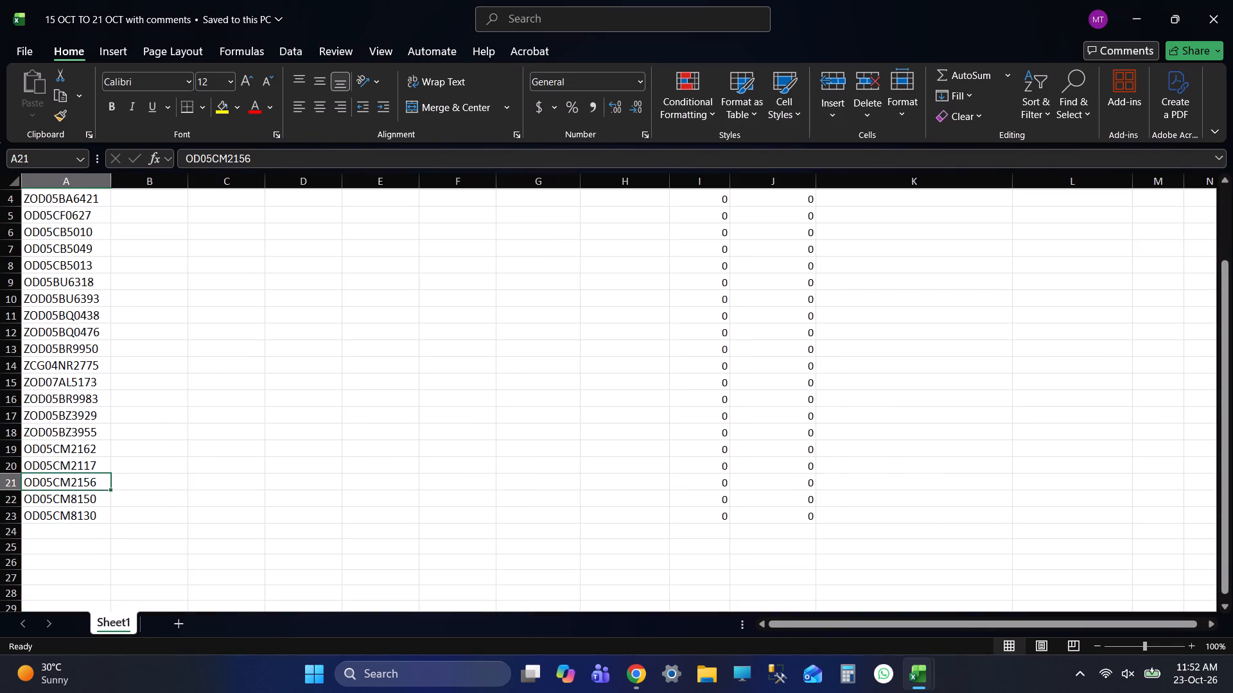
{"action": "key", "text": "alt+Tab"}
{"action": "key", "text": "alt+Tab"}
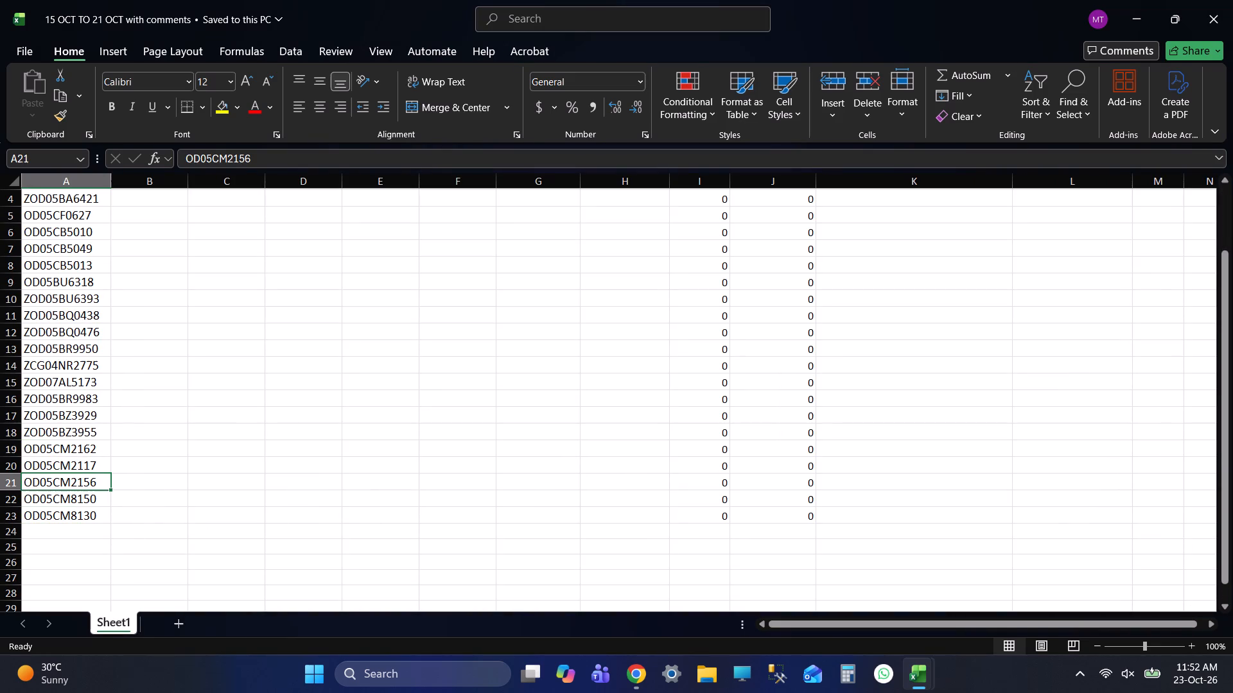
{"action": "key", "text": "alt+Tab"}
{"action": "left_click", "coordinate": [94, 558]}
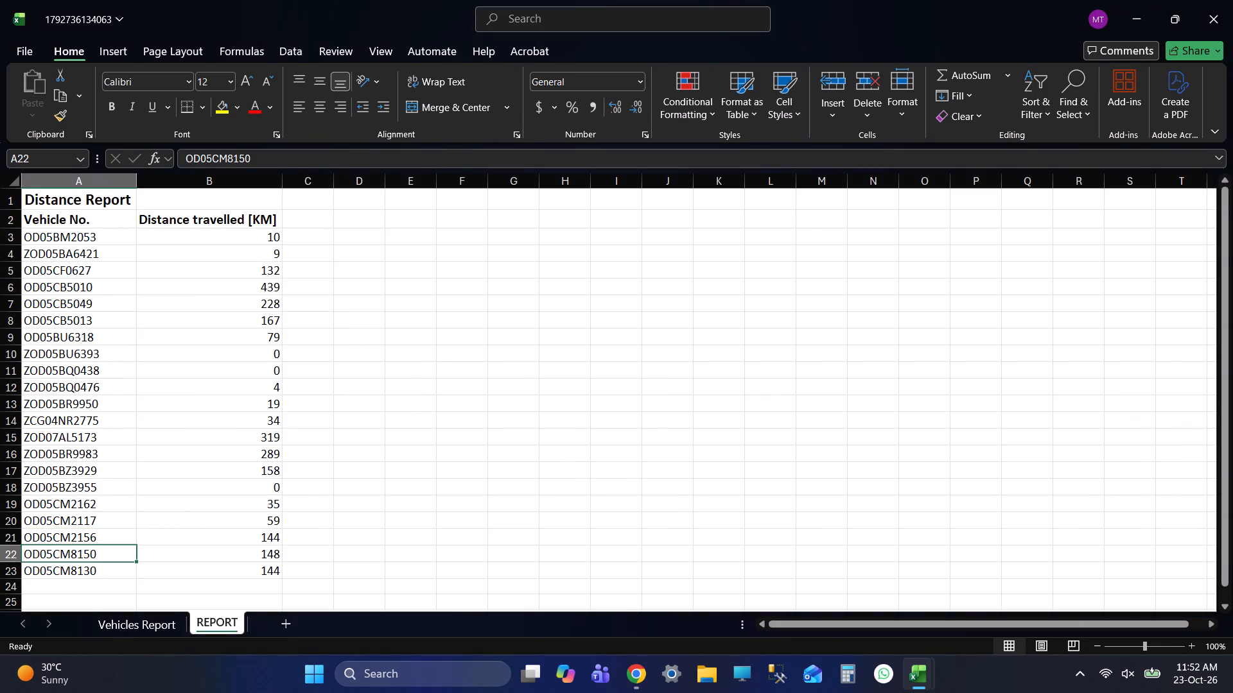
{"action": "key", "text": "alt+Tab"}
{"action": "left_click", "coordinate": [82, 502]}
{"action": "key", "text": "alt+Tab"}
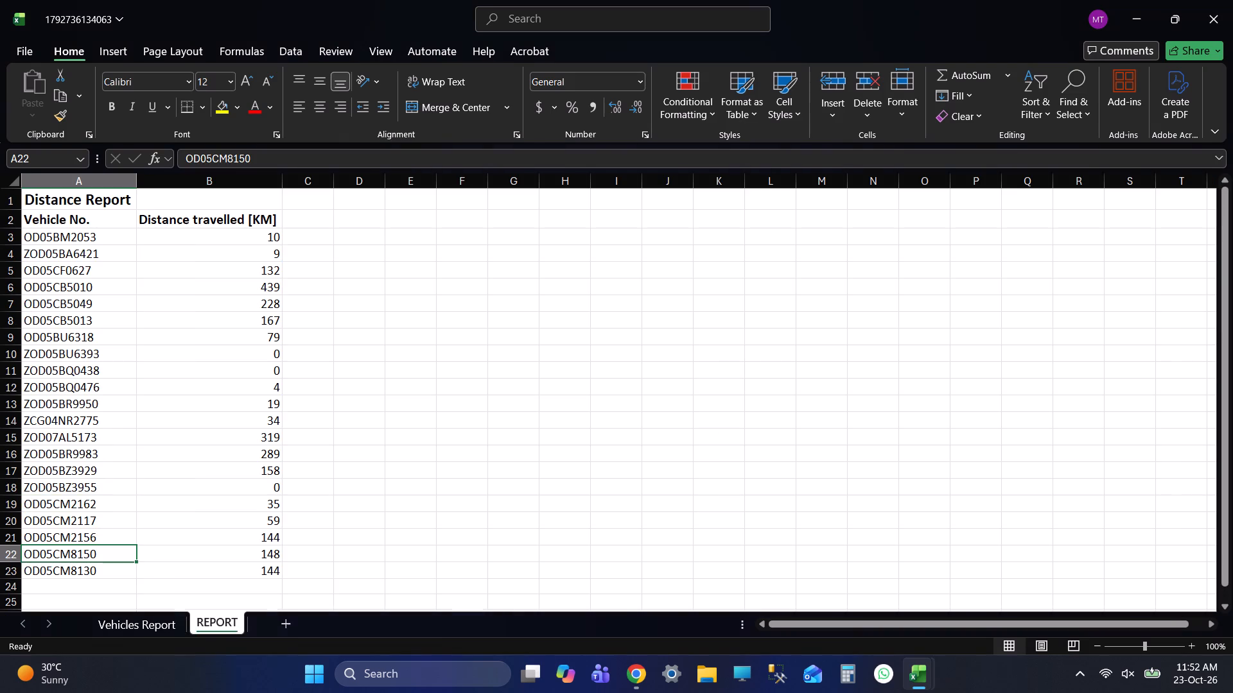
{"action": "left_click", "coordinate": [94, 574]}
{"action": "key", "text": "alt+Tab"}
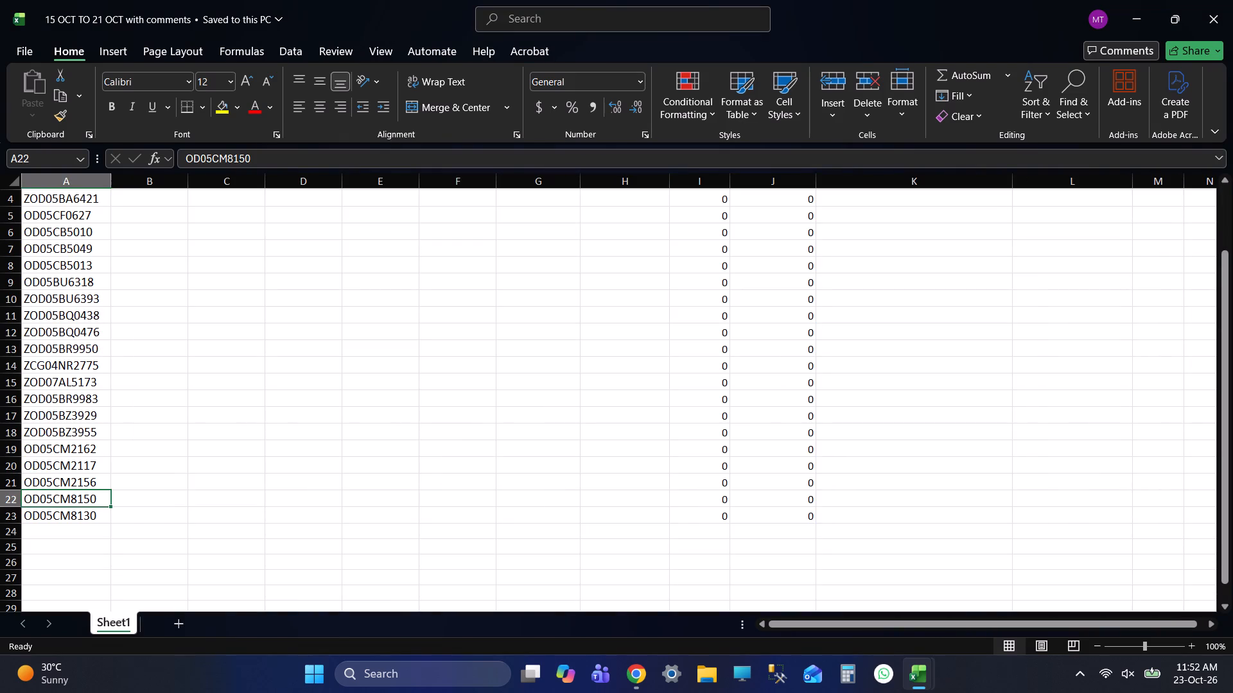
{"action": "left_click", "coordinate": [94, 525]}
{"action": "left_click", "coordinate": [103, 513]}
{"action": "key", "text": "alt+Tab"}
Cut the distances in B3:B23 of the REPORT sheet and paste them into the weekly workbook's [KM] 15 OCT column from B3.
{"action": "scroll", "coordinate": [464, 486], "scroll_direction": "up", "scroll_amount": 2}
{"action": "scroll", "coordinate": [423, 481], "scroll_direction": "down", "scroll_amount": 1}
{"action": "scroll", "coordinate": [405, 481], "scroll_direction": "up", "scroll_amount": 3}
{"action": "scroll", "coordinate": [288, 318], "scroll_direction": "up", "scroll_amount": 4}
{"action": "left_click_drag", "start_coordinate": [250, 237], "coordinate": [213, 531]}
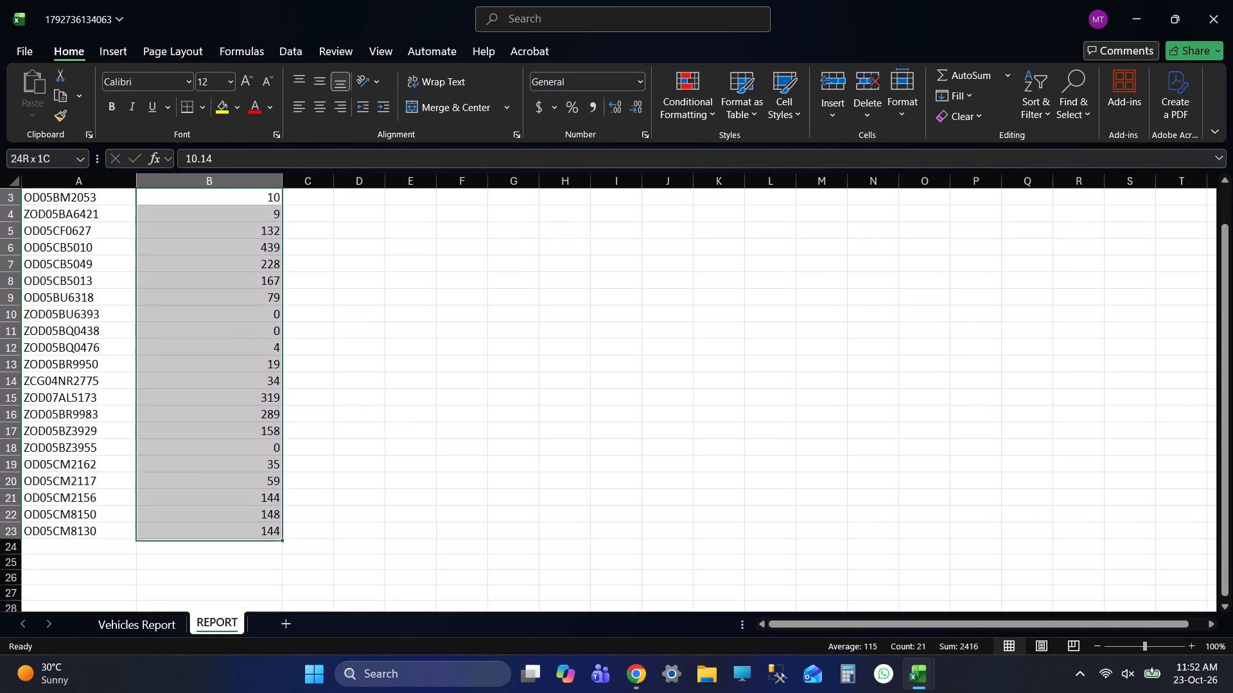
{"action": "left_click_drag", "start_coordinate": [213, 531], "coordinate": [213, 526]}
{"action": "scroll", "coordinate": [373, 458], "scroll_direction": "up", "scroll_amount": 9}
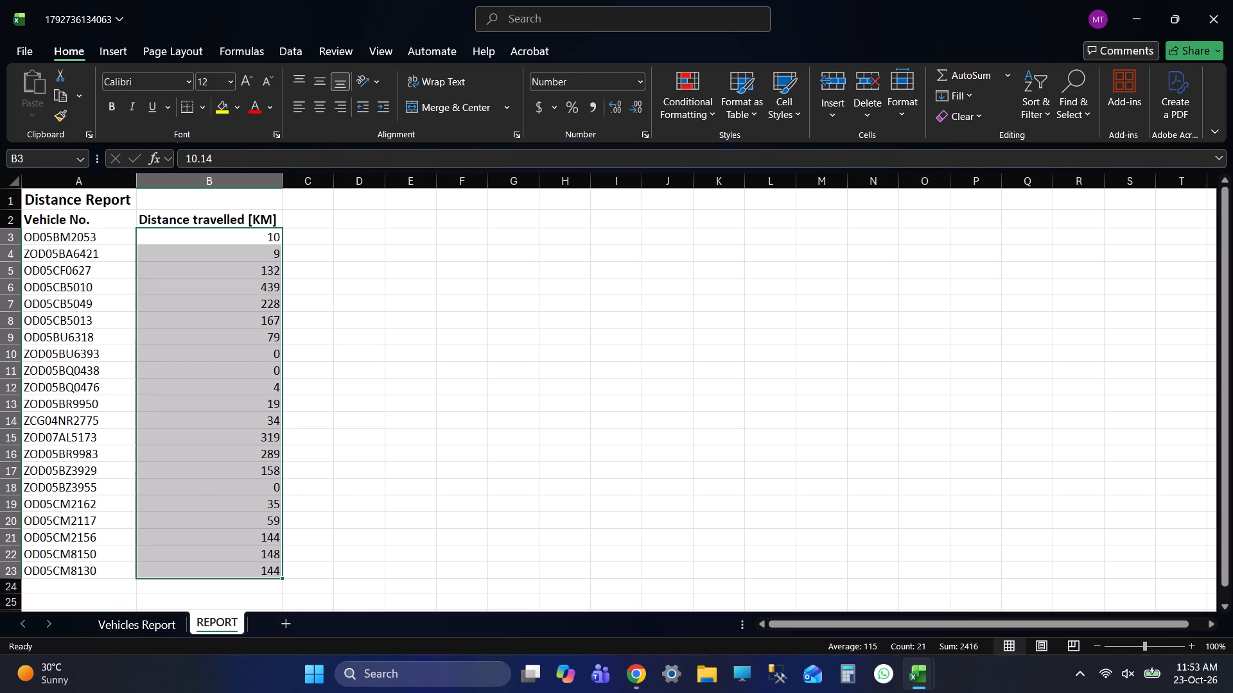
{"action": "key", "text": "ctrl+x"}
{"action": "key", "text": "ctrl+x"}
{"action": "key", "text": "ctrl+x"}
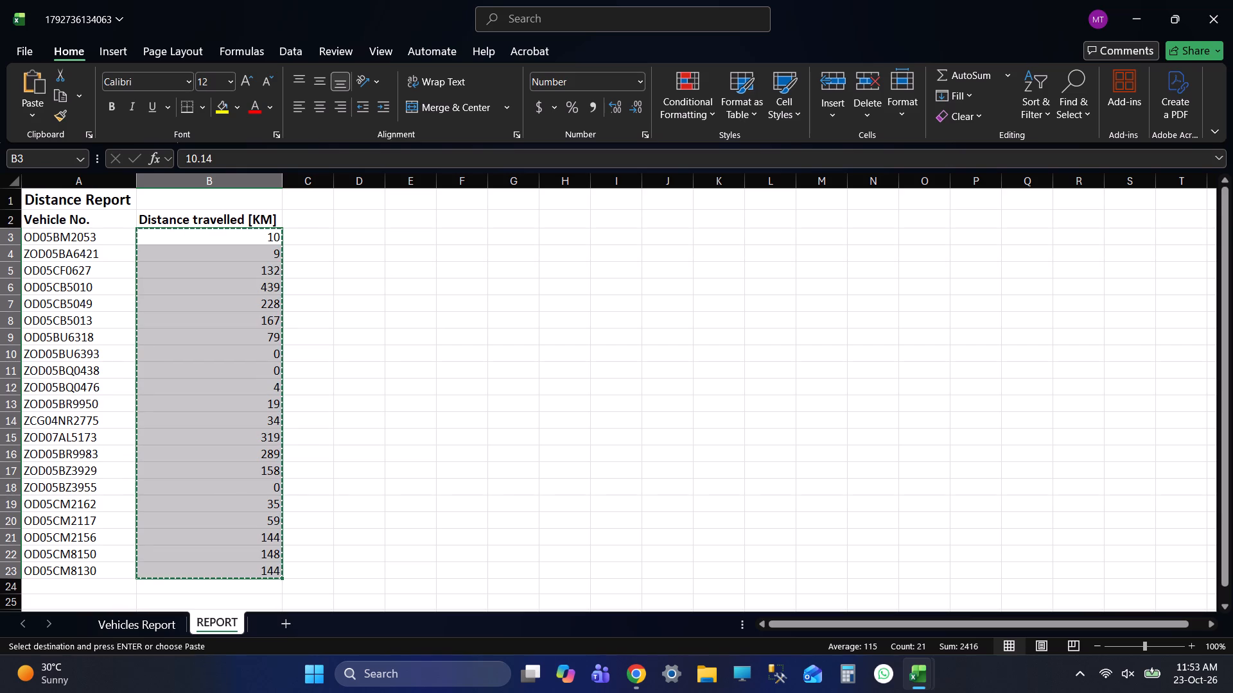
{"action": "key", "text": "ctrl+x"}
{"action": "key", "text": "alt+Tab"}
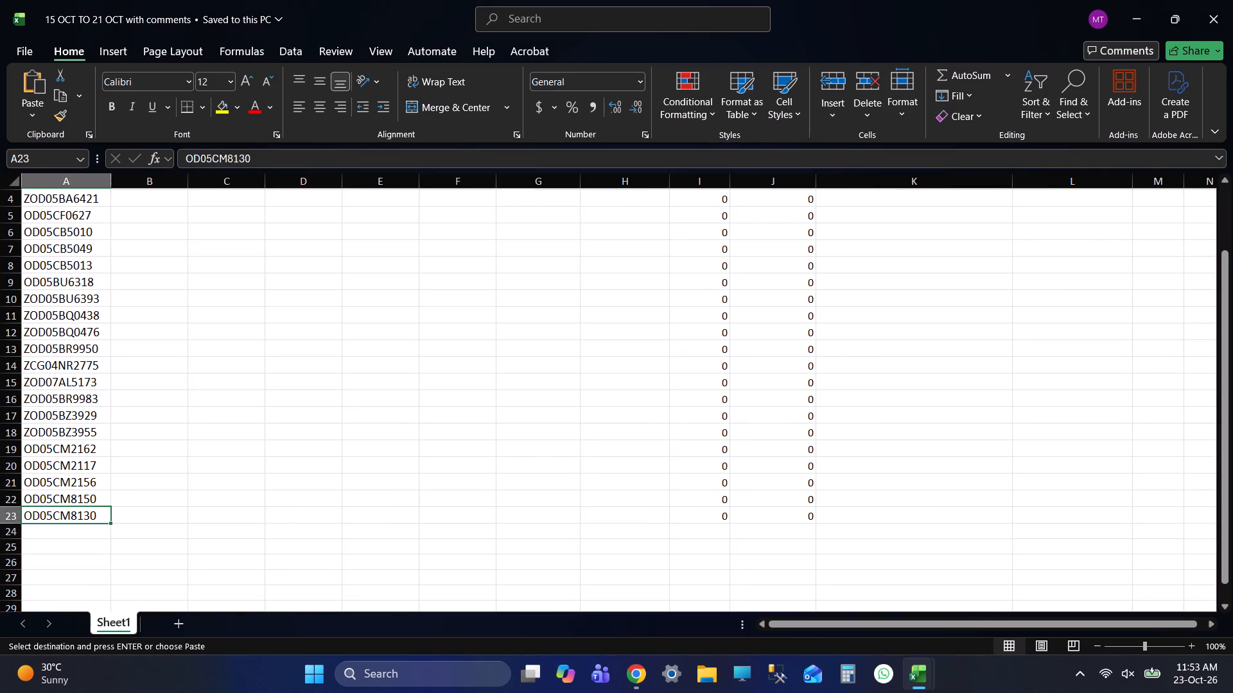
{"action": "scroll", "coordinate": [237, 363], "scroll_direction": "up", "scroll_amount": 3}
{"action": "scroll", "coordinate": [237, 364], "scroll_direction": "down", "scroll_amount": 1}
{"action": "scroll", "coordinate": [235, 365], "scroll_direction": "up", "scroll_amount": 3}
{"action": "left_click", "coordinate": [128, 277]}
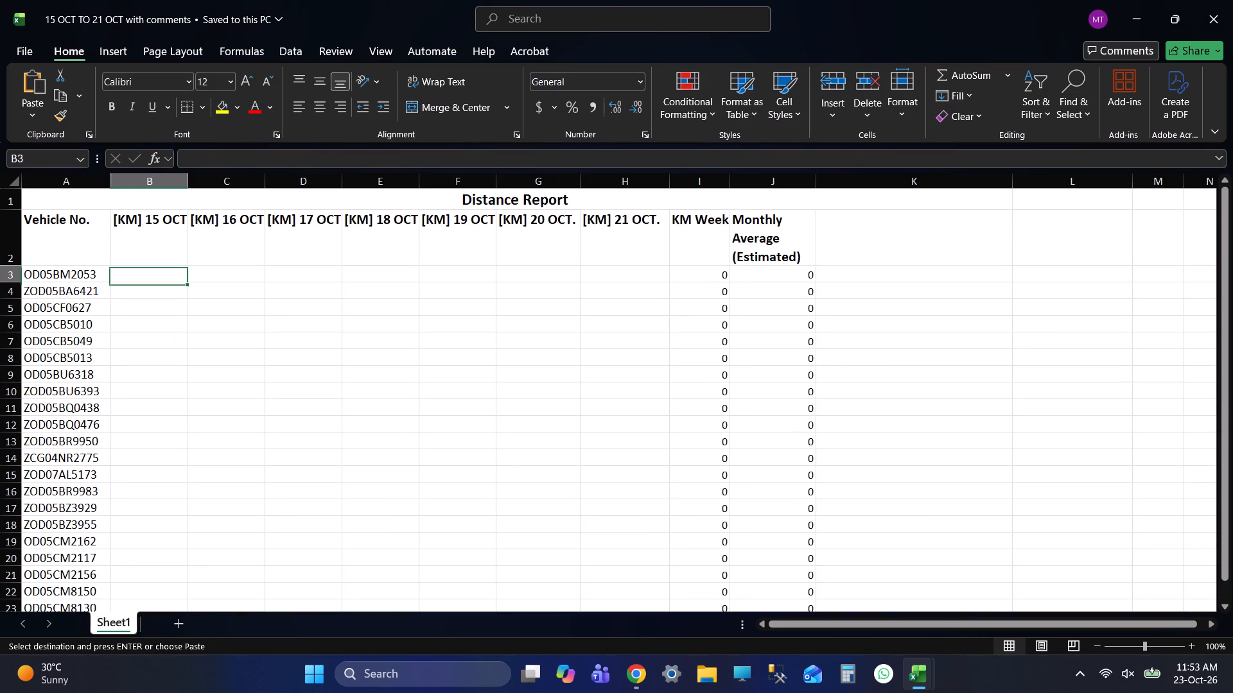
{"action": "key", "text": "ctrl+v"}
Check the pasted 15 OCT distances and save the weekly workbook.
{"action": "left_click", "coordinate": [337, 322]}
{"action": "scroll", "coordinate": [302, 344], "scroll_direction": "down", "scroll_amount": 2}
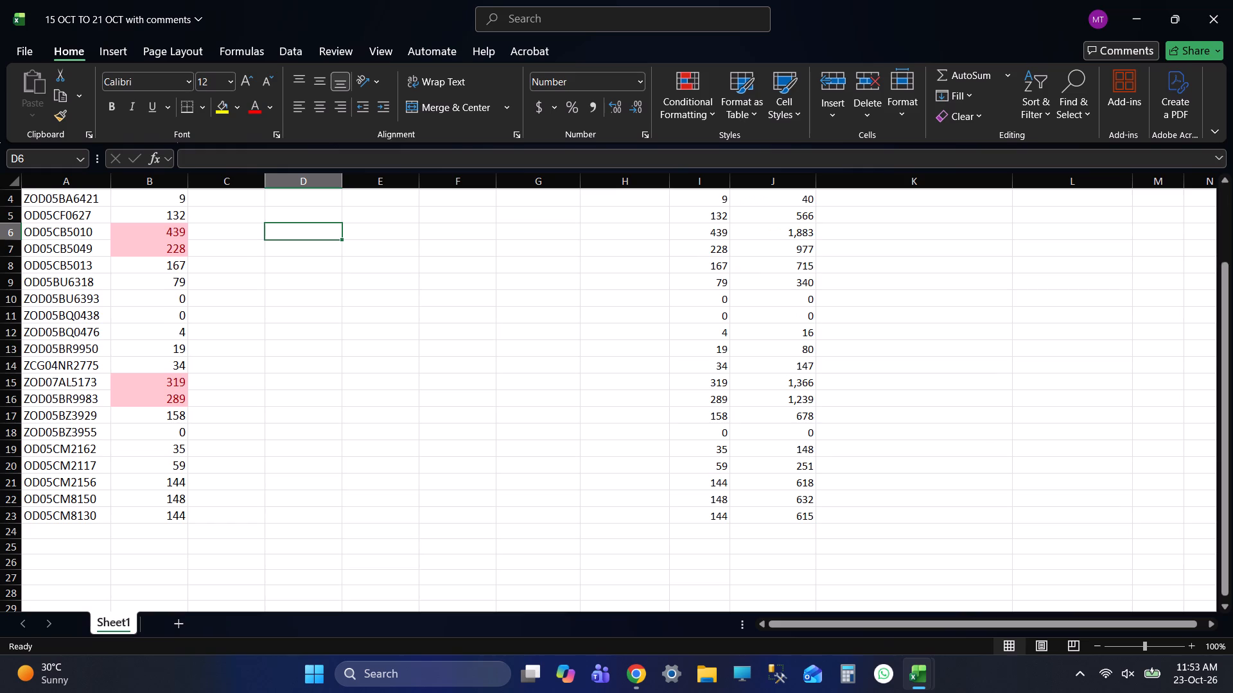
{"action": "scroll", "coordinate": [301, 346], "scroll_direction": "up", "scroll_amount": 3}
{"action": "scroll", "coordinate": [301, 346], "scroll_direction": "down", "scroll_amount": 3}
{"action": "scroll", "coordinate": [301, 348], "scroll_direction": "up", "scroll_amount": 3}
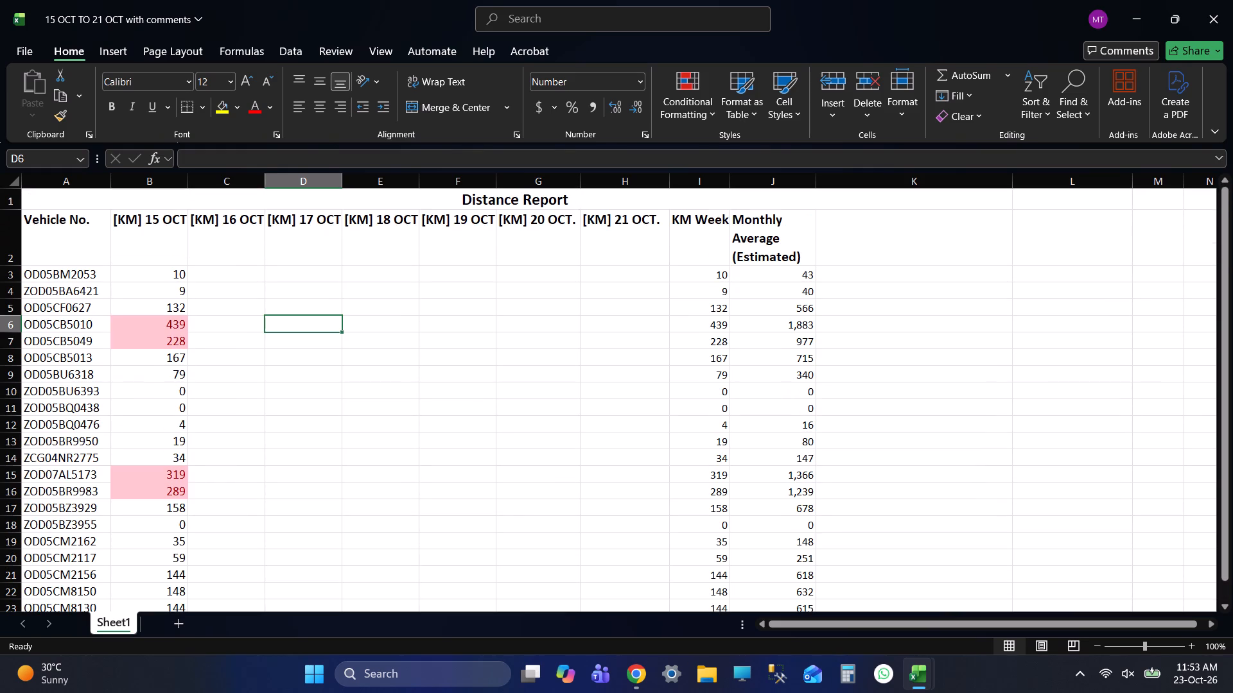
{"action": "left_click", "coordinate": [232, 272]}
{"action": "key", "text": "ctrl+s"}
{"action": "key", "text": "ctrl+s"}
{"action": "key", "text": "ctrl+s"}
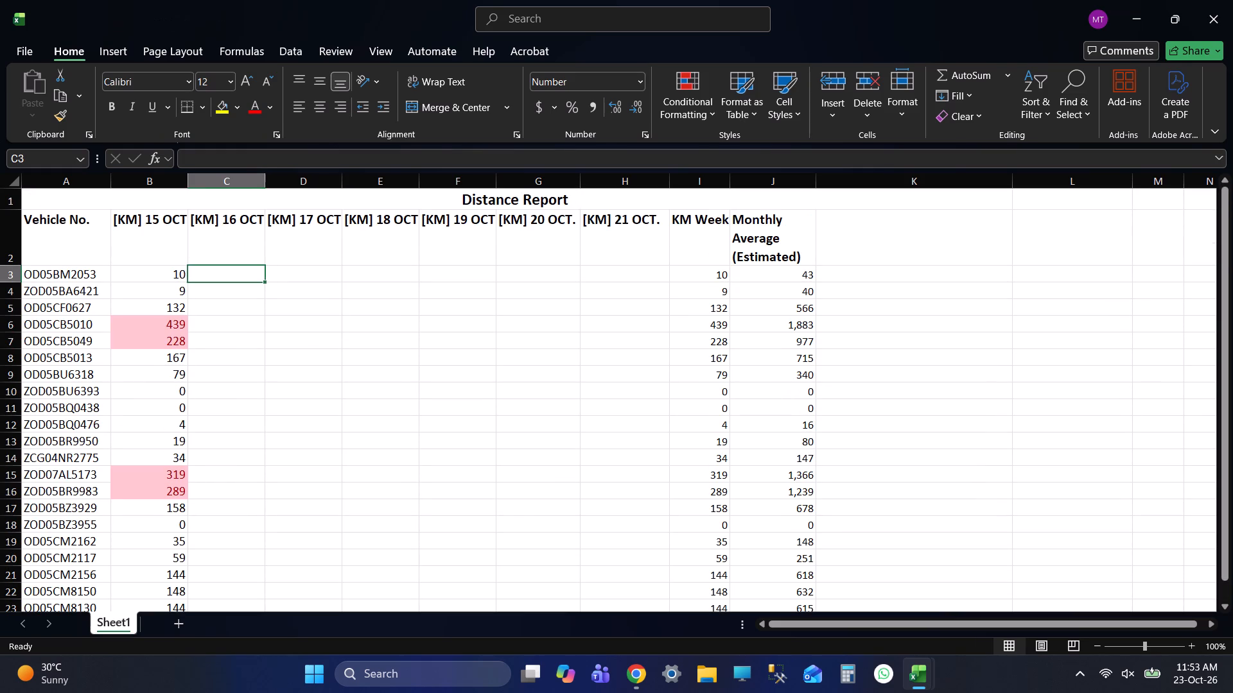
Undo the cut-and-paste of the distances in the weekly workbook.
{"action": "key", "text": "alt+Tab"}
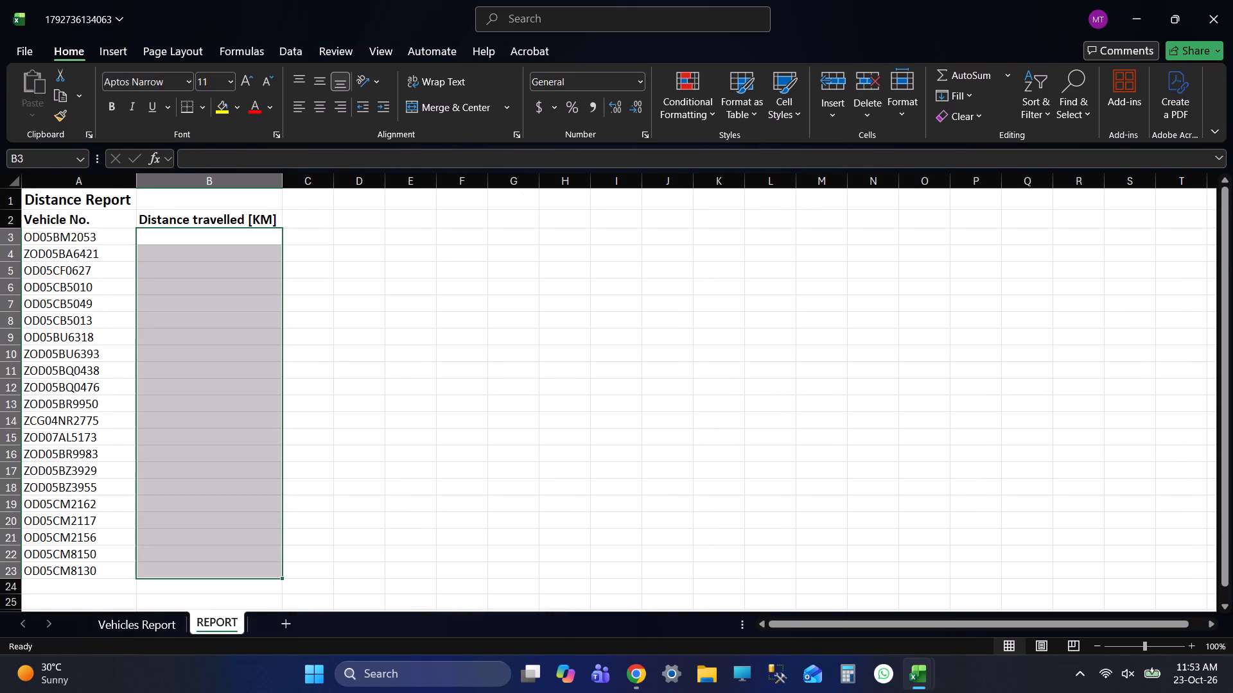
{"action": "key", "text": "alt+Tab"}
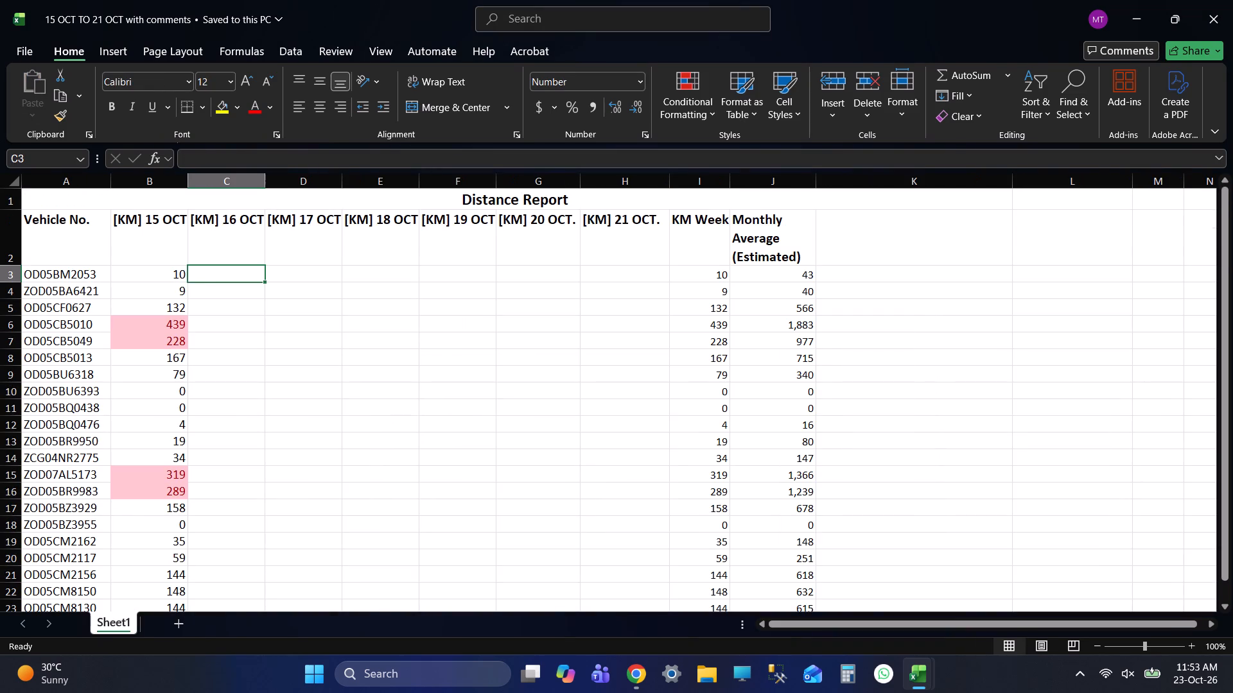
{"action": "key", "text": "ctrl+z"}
Copy the distances in B3:B23 of the REPORT sheet into the weekly workbook's [KM] 15 OCT column from B3.
{"action": "key", "text": "alt+Tab"}
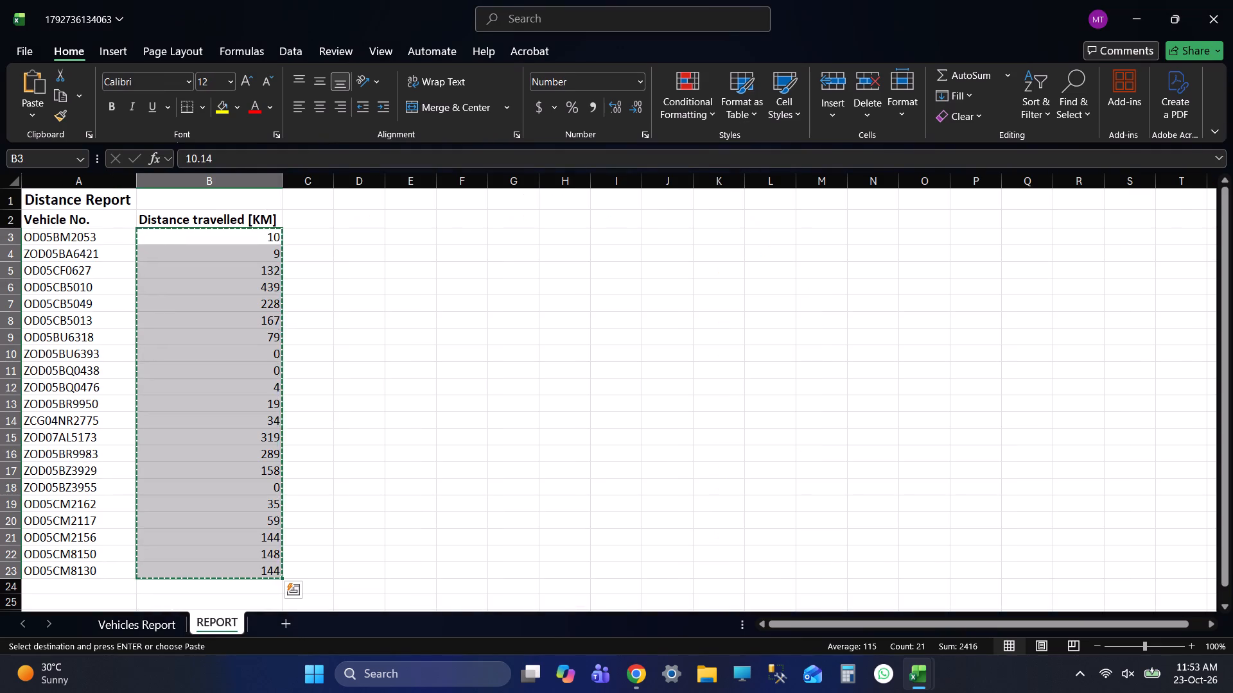
{"action": "key", "text": "ctrl+c"}
{"action": "key", "text": "ctrl+c"}
{"action": "key", "text": "ctrl+c"}
{"action": "key", "text": "ctrl+c"}
{"action": "key", "text": "alt+Tab"}
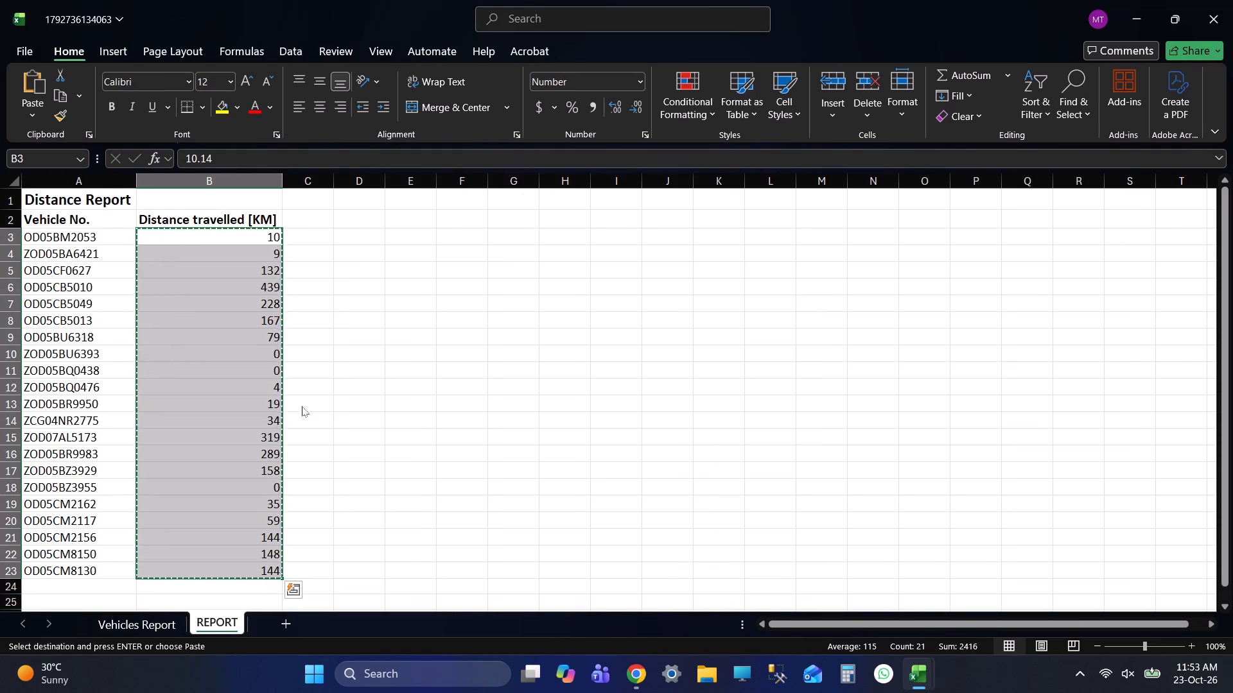
{"action": "key", "text": "ctrl+v"}
Compare the pasted [KM] 15 OCT distances with the distances in the REPORT sheet.
{"action": "scroll", "coordinate": [275, 347], "scroll_direction": "down", "scroll_amount": 2}
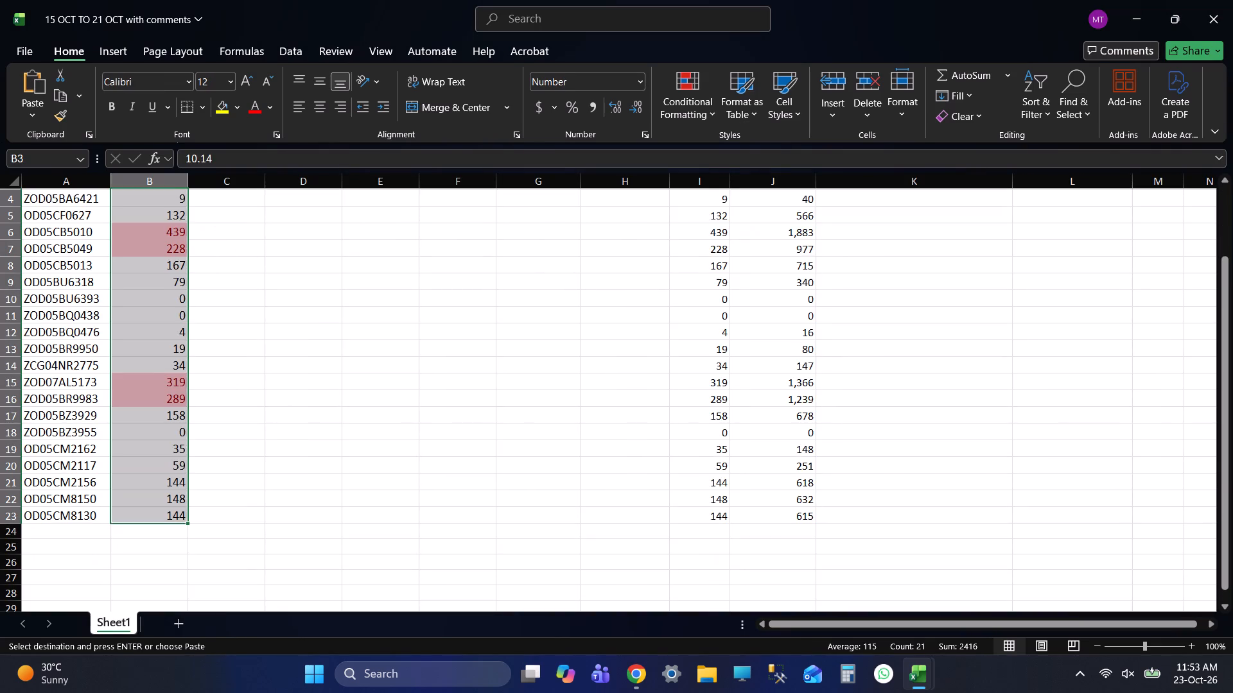
{"action": "scroll", "coordinate": [275, 347], "scroll_direction": "up", "scroll_amount": 4}
{"action": "key", "text": "alt+Tab"}
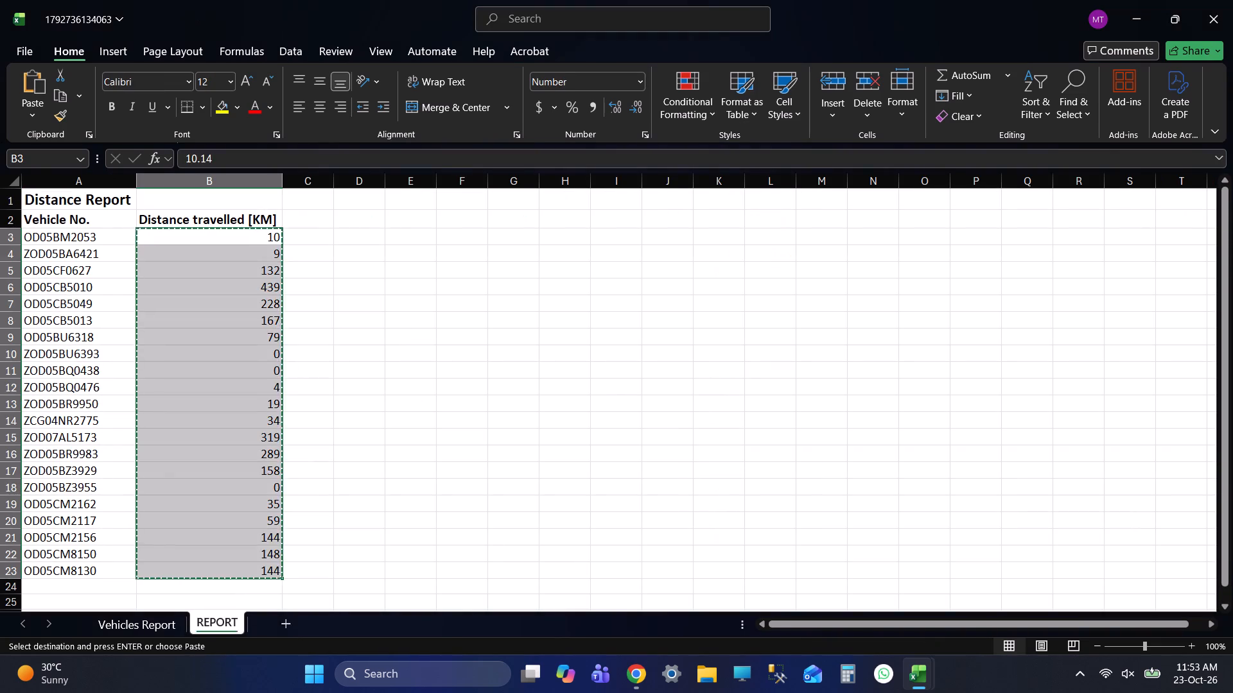
{"action": "key", "text": "alt+Tab"}
{"action": "key", "text": "alt+Tab"}
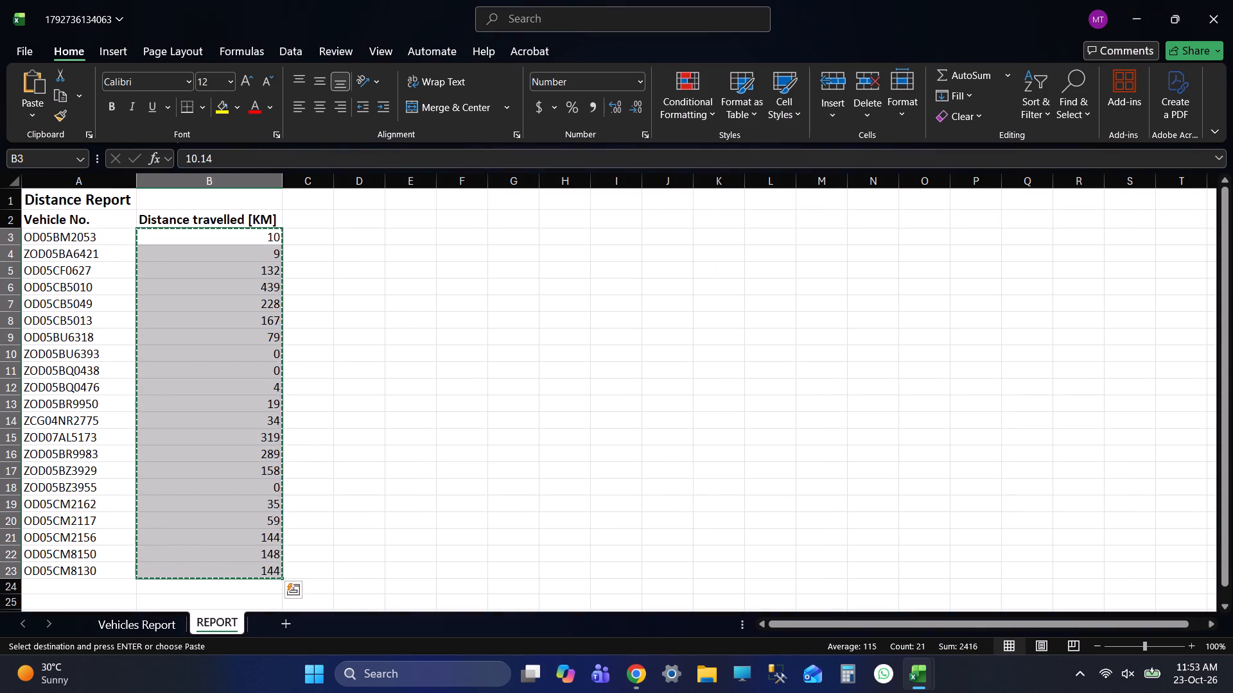
{"action": "key", "text": "alt+Tab"}
{"action": "scroll", "coordinate": [288, 389], "scroll_direction": "down", "scroll_amount": 2}
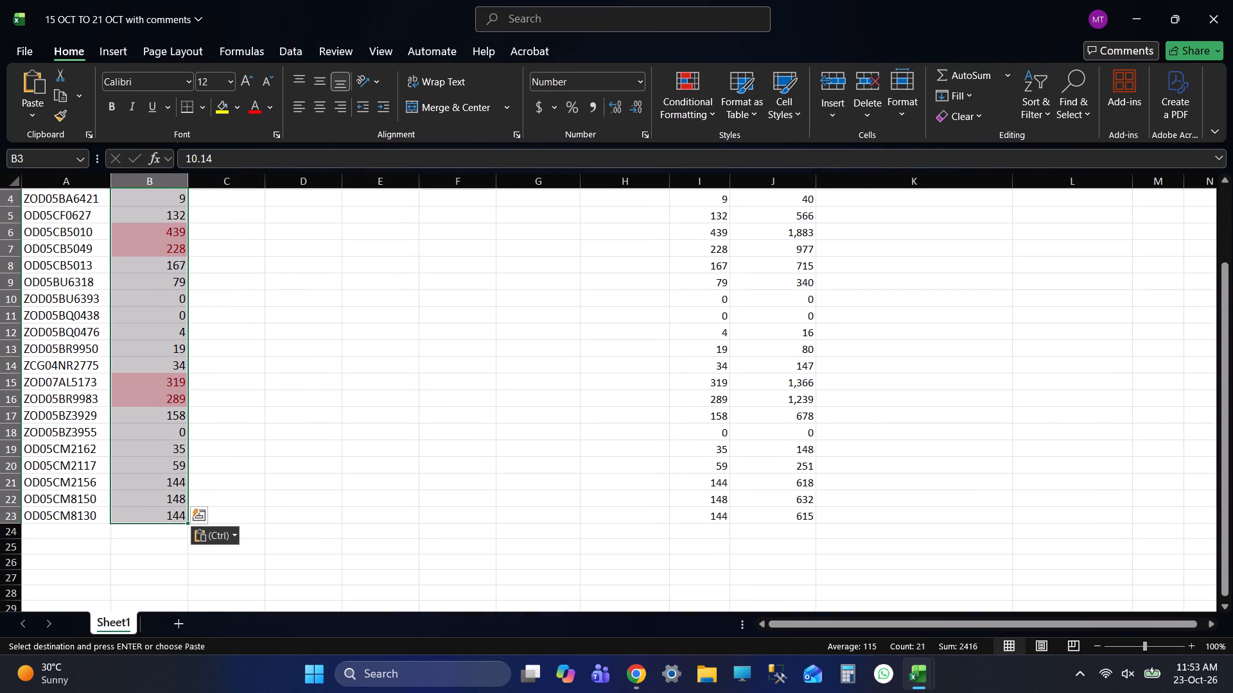
{"action": "key", "text": "alt+Tab"}
{"action": "key", "text": "alt+Tab"}
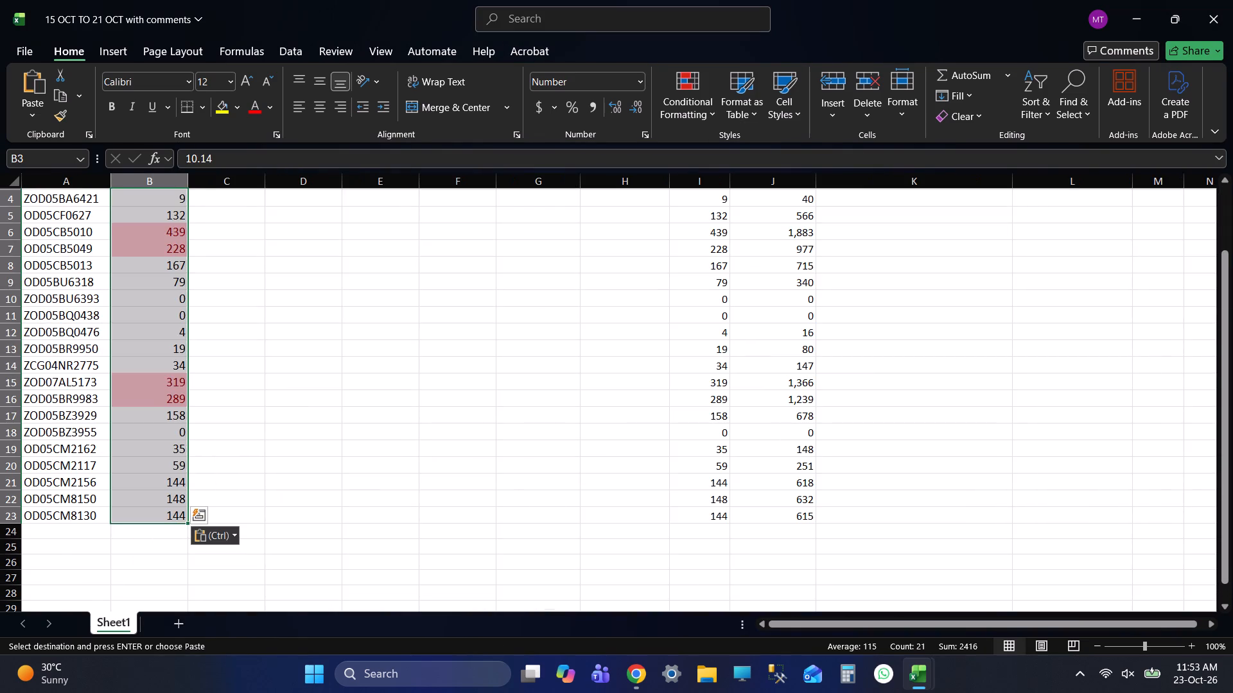
{"action": "scroll", "coordinate": [295, 387], "scroll_direction": "up", "scroll_amount": 3}
Save the 15 OCT TO 21 OCT workbook with the 15 OCT distances filled in.
{"action": "left_click", "coordinate": [275, 363]}
{"action": "key", "text": "ctrl+s"}
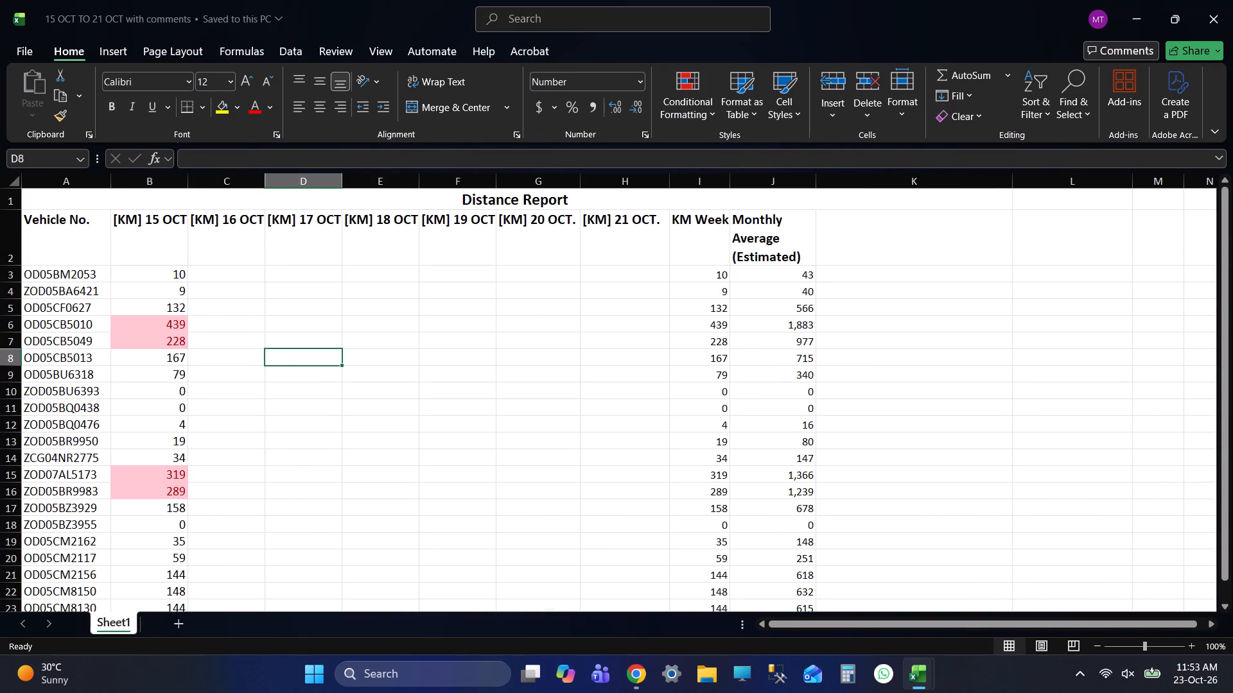
{"action": "left_click", "coordinate": [212, 275]}
{"action": "key", "text": "ctrl+s"}
{"action": "key", "text": "ctrl+s"}
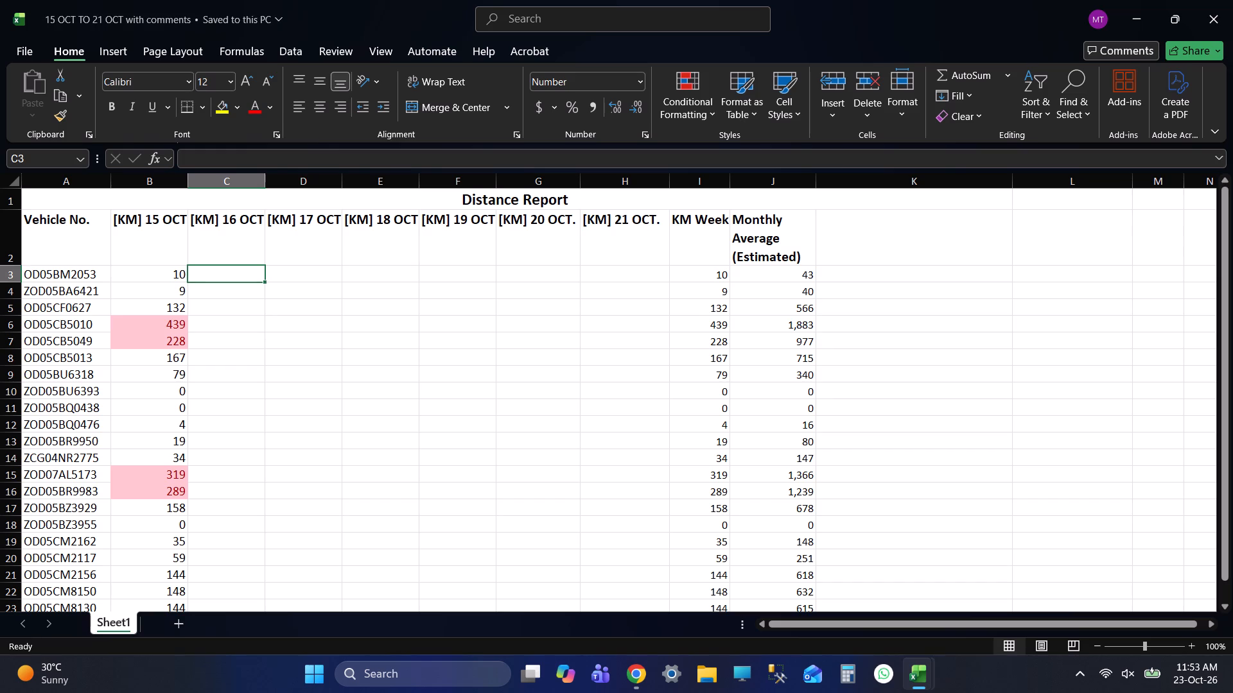
{"action": "key", "text": "ctrl+s"}
{"action": "key", "text": "ctrl+s"}
{"action": "key", "text": "ctrl+s"}
{"action": "key", "text": "ctrl+s"}
{"action": "key", "text": "ctrl+s"}
{"action": "key", "text": "ctrl+s"}
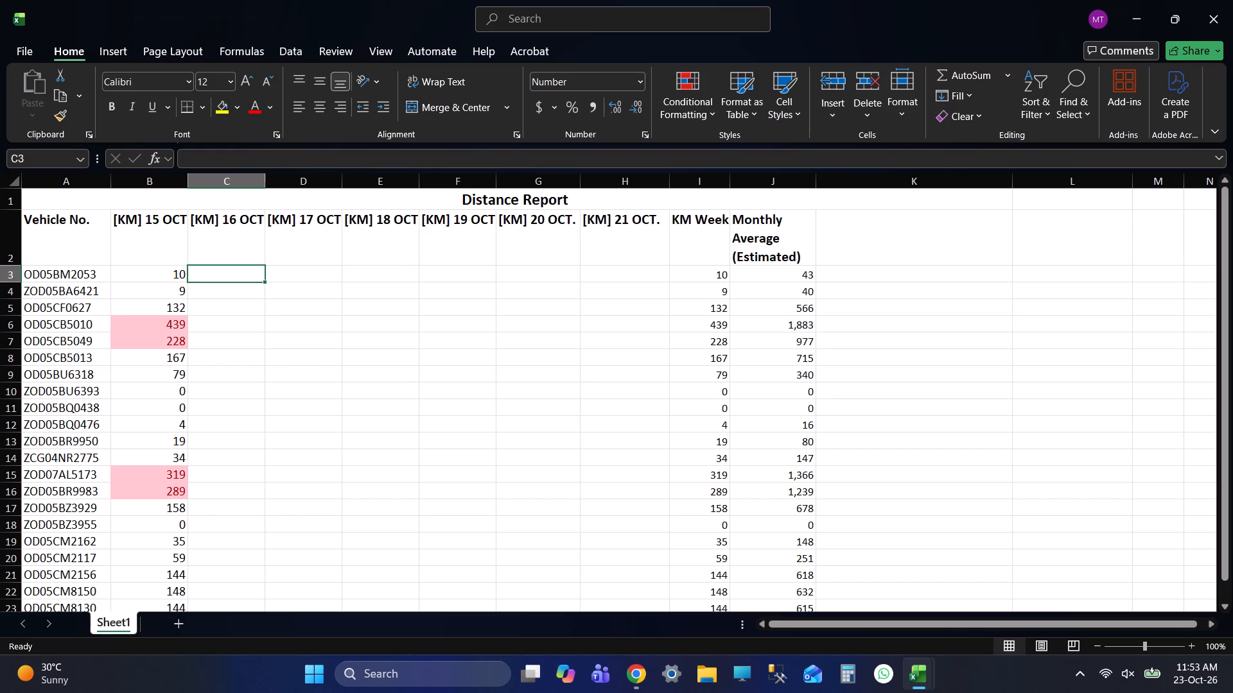
{"action": "key", "text": "alt+Tab"}
{"action": "key", "text": "alt+Tab"}
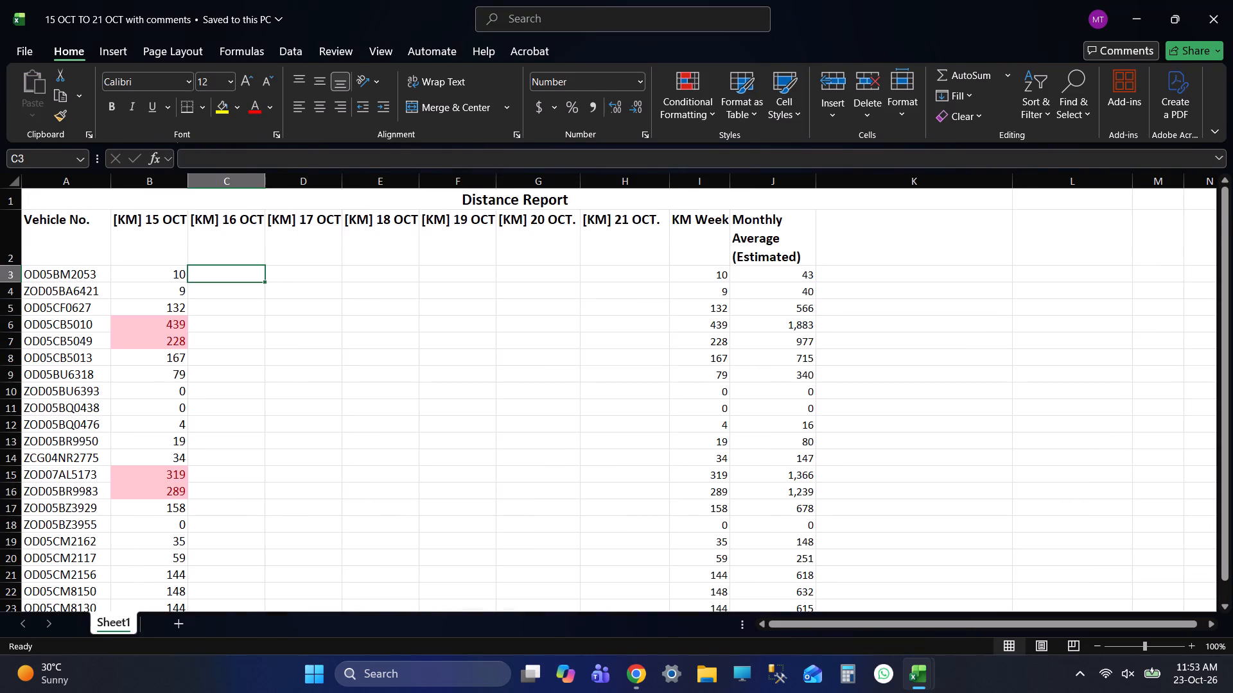
{"action": "scroll", "coordinate": [218, 424], "scroll_direction": "down", "scroll_amount": 1}
{"action": "key", "text": "alt+Tab"}
{"action": "scroll", "coordinate": [315, 415], "scroll_direction": "down", "scroll_amount": 2}
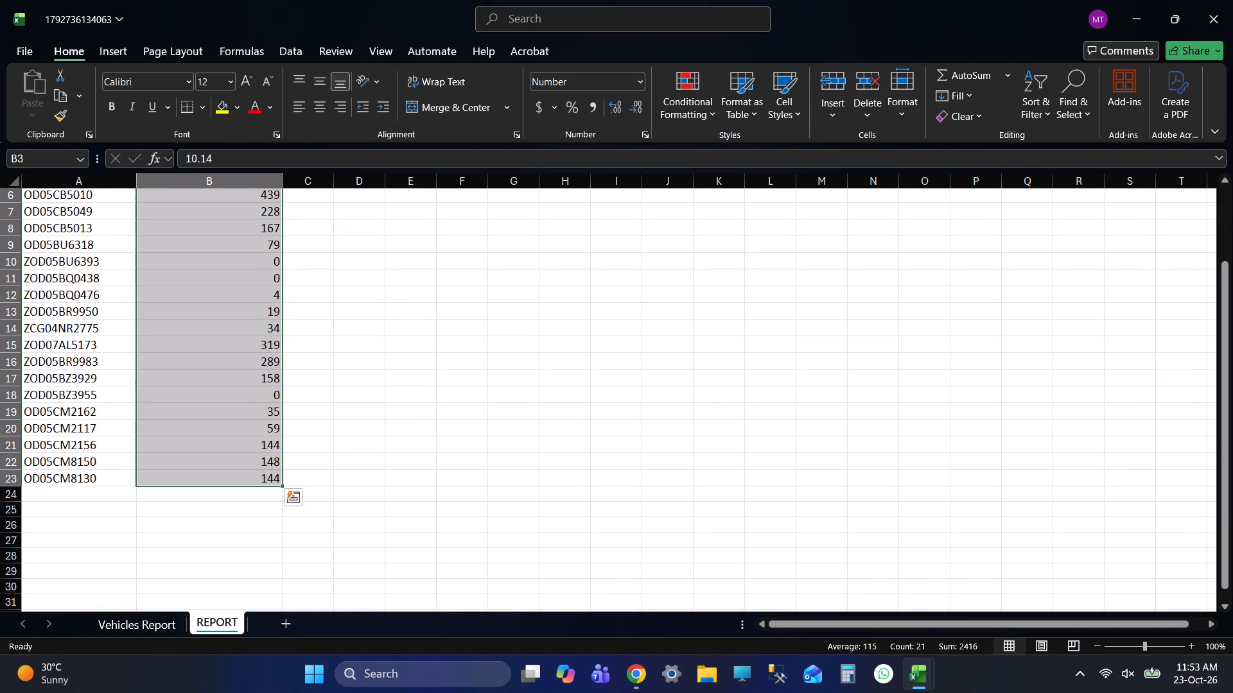
{"action": "key", "text": "alt+Tab"}
{"action": "scroll", "coordinate": [282, 415], "scroll_direction": "down", "scroll_amount": 1}
{"action": "scroll", "coordinate": [279, 415], "scroll_direction": "up", "scroll_amount": 4}
{"action": "scroll", "coordinate": [278, 415], "scroll_direction": "down", "scroll_amount": 3}
{"action": "scroll", "coordinate": [278, 415], "scroll_direction": "up", "scroll_amount": 3}
{"action": "scroll", "coordinate": [278, 415], "scroll_direction": "down", "scroll_amount": 1}
{"action": "scroll", "coordinate": [278, 415], "scroll_direction": "up", "scroll_amount": 12}
{"action": "scroll", "coordinate": [399, 402], "scroll_direction": "up", "scroll_amount": 1}
{"action": "scroll", "coordinate": [401, 402], "scroll_direction": "down", "scroll_amount": 1}
{"action": "scroll", "coordinate": [402, 401], "scroll_direction": "up", "scroll_amount": 1}
{"action": "scroll", "coordinate": [403, 401], "scroll_direction": "down", "scroll_amount": 1}
{"action": "scroll", "coordinate": [403, 400], "scroll_direction": "up", "scroll_amount": 2}
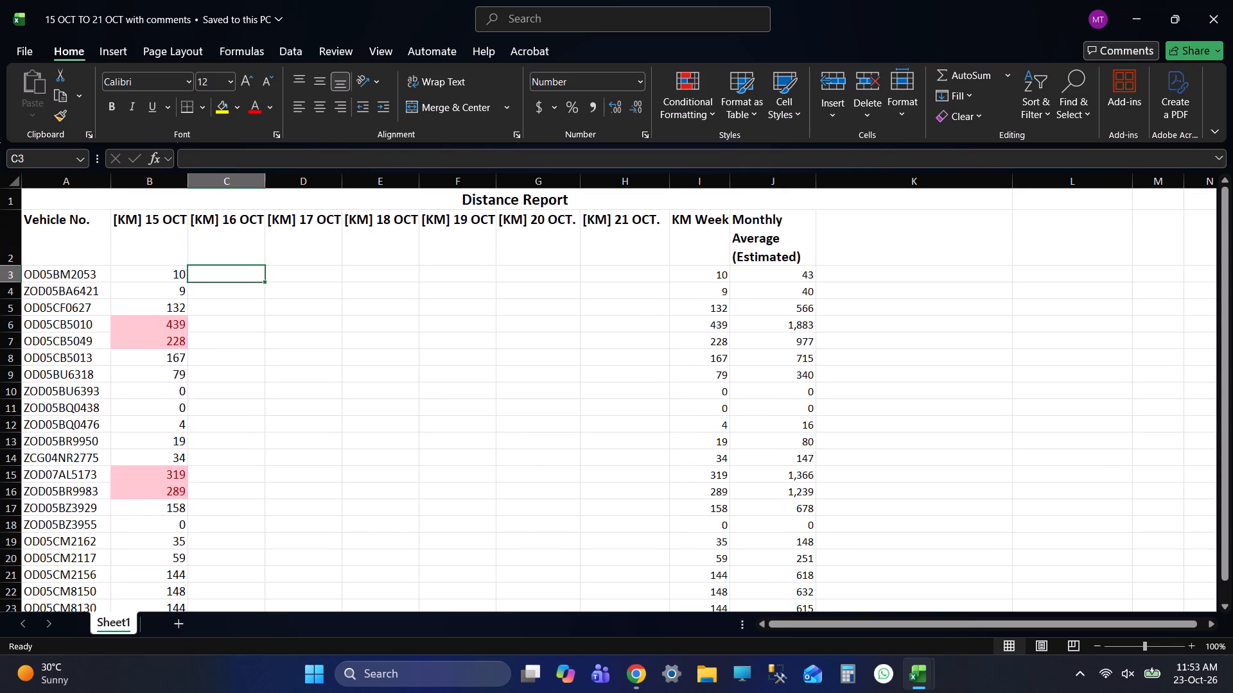
Save the 15 OCT TO 21 OCT workbook again.
{"action": "key", "text": "ctrl+s"}
{"action": "key", "text": "ctrl+s"}
Save the downloaded 15 OCT distance report, showing Vehicles Report, as 15.10.2026 in Desktop > TRUCK BY PRADIP > DRAFT DISTANCE REPORT, and close it.
{"action": "key", "text": "alt+Tab"}
{"action": "key", "text": "alt+Tab"}
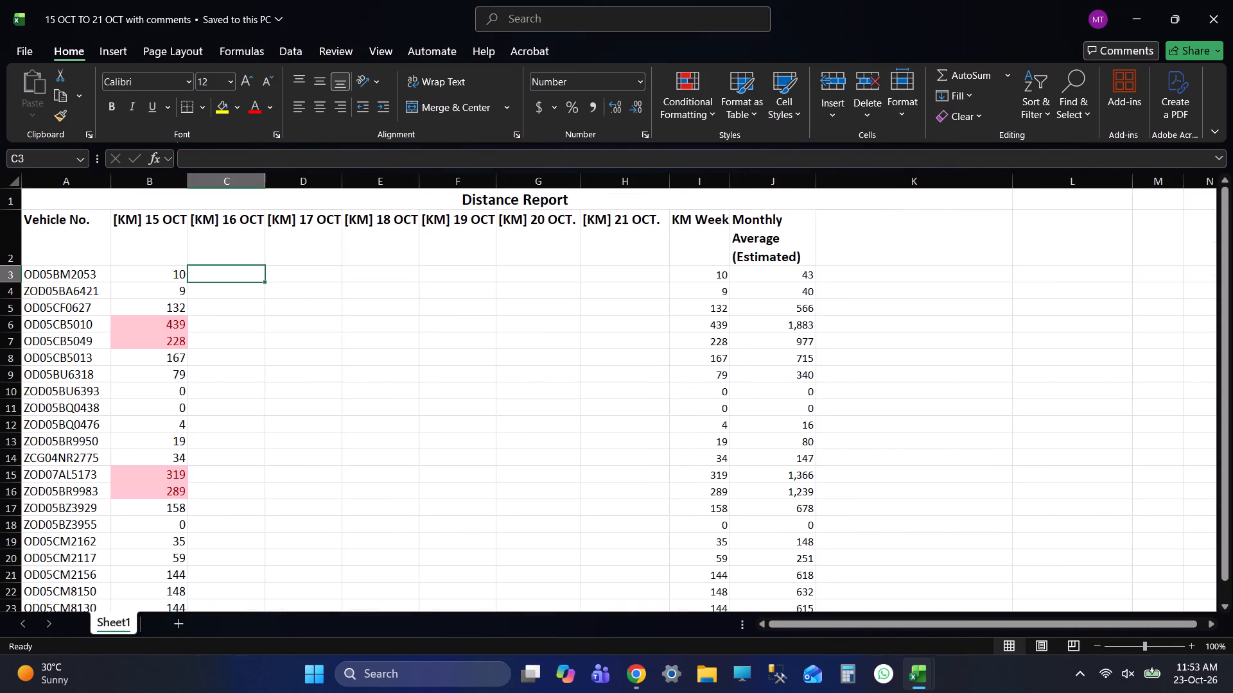
{"action": "key", "text": "alt+Tab"}
{"action": "left_click", "coordinate": [133, 610]}
{"action": "left_click", "coordinate": [145, 624]}
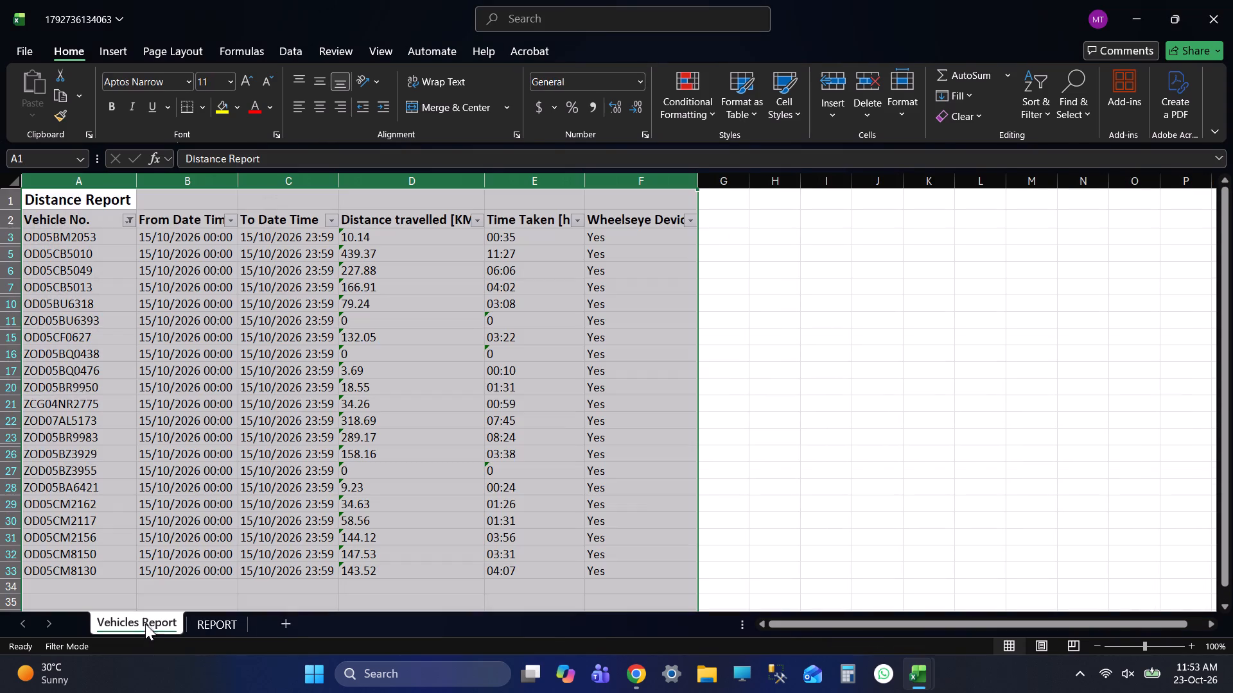
{"action": "scroll", "coordinate": [238, 495], "scroll_direction": "up", "scroll_amount": 5}
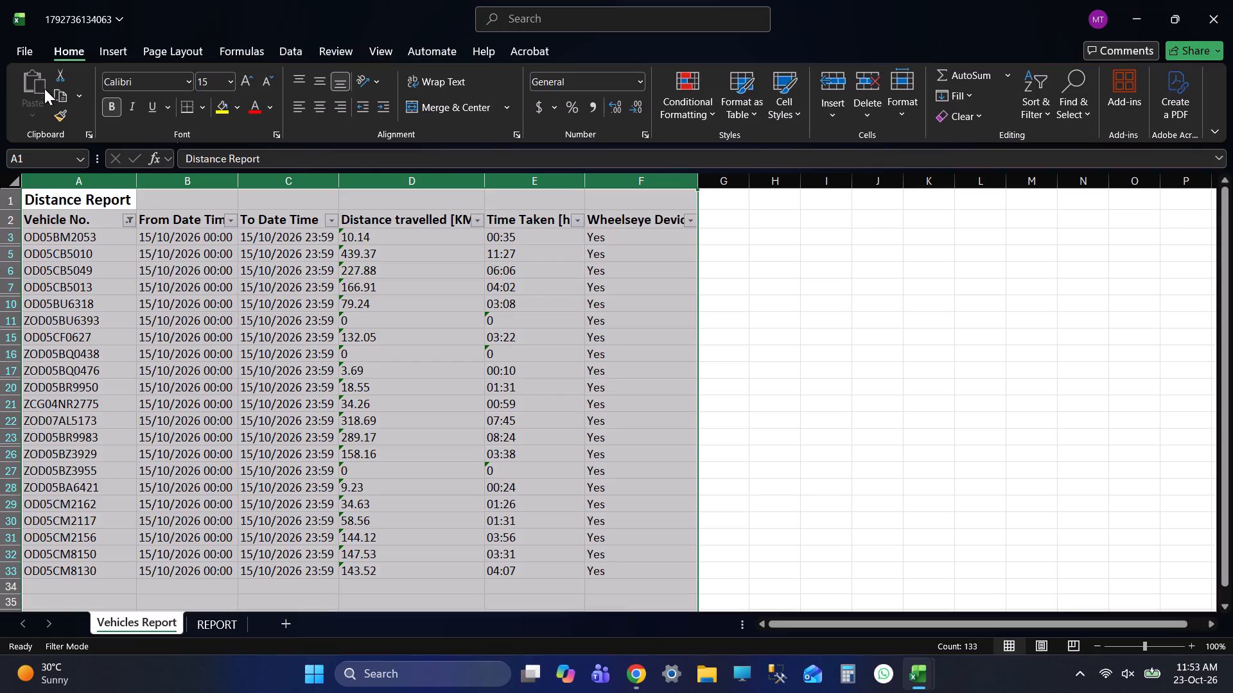
{"action": "left_click", "coordinate": [26, 53]}
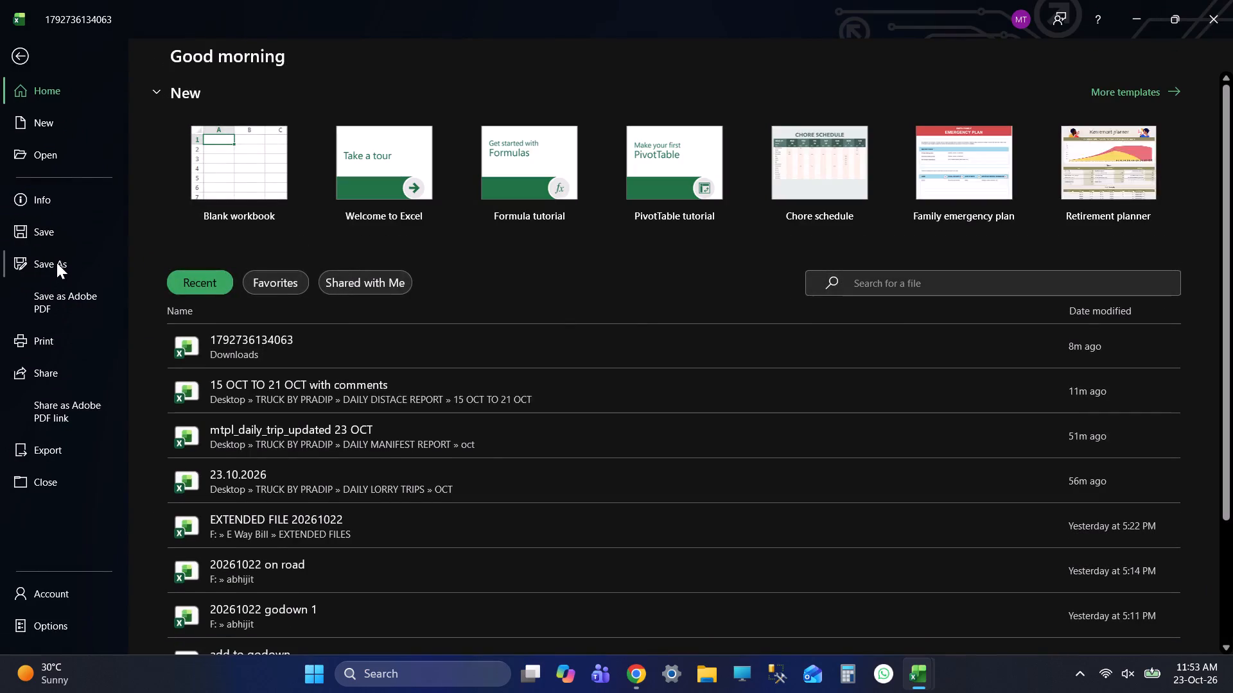
{"action": "left_click", "coordinate": [57, 262]}
{"action": "double_click", "coordinate": [231, 314]}
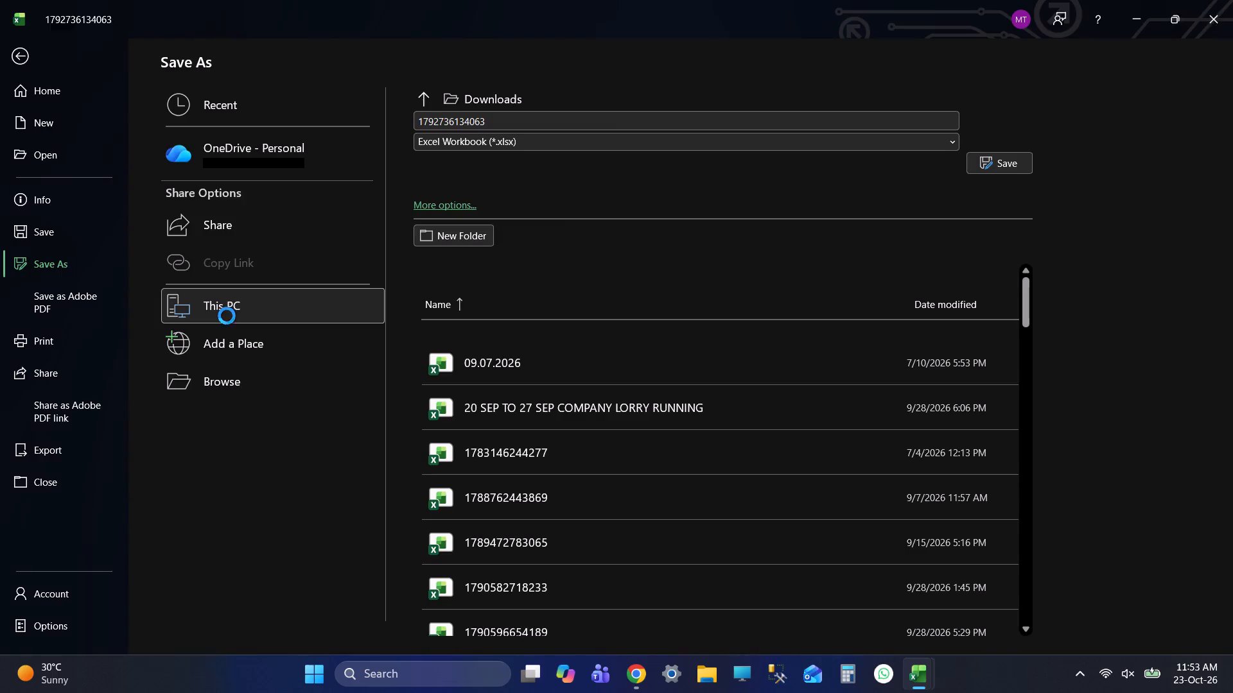
{"action": "left_click", "coordinate": [114, 203]}
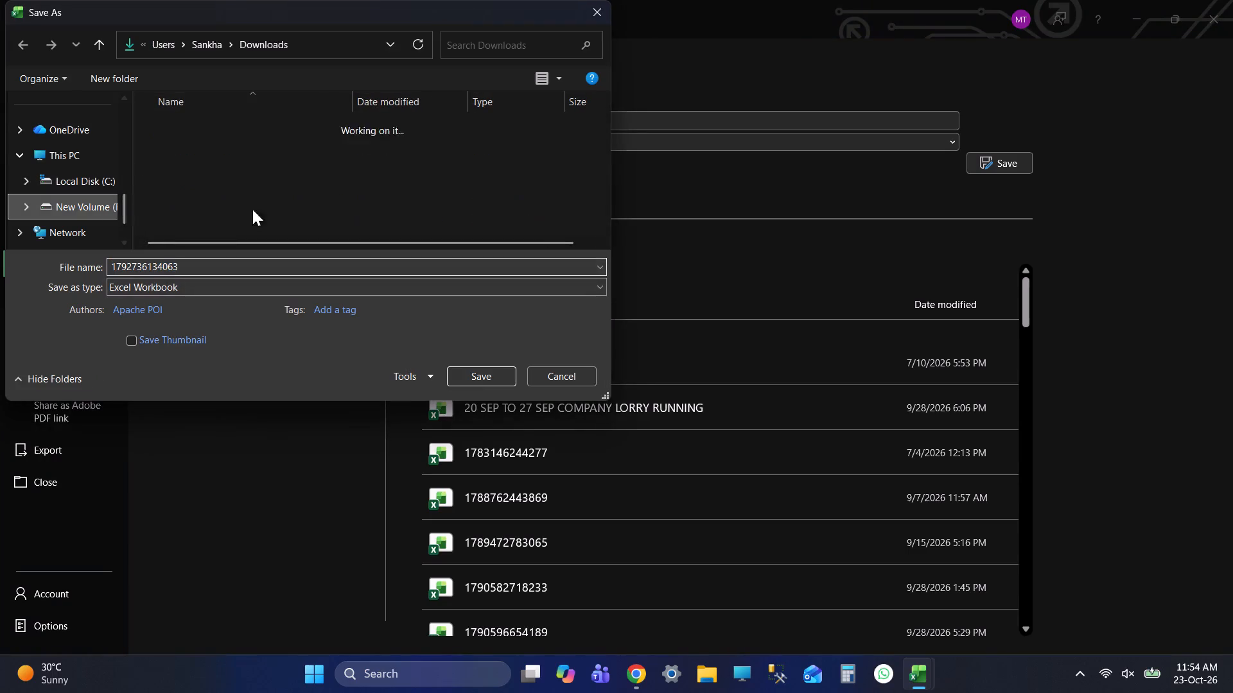
{"action": "scroll", "coordinate": [55, 155], "scroll_direction": "up", "scroll_amount": 3}
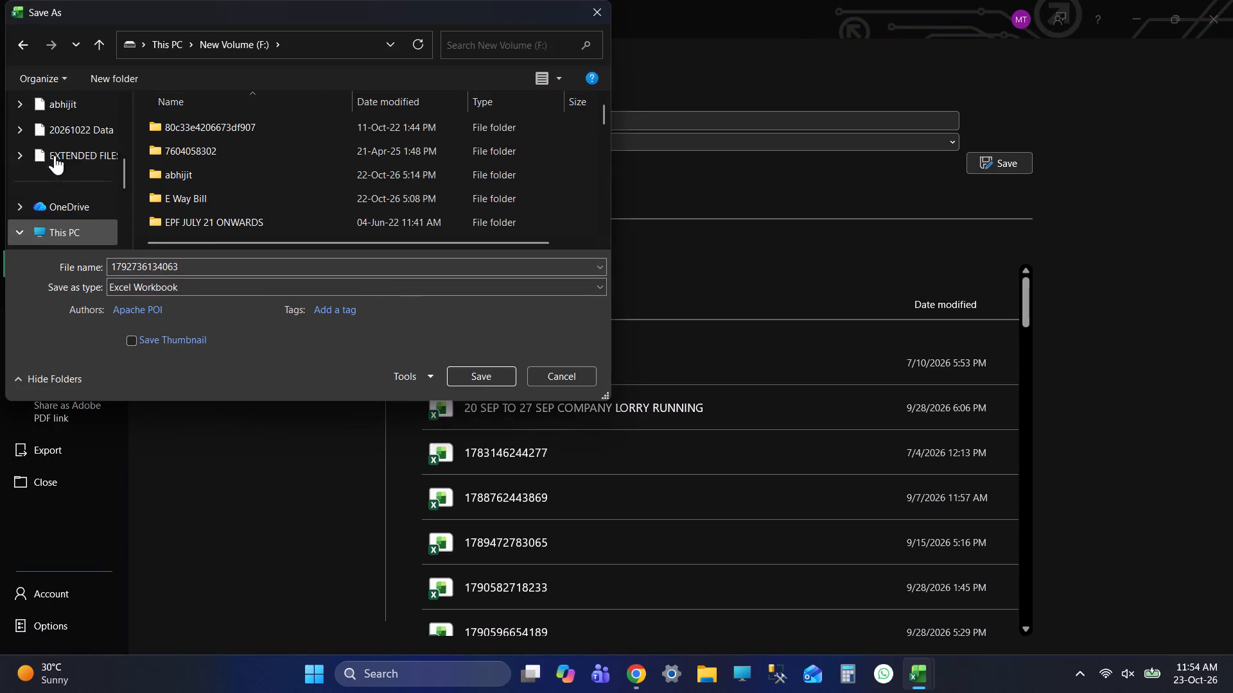
{"action": "scroll", "coordinate": [55, 155], "scroll_direction": "up", "scroll_amount": 2}
{"action": "left_click", "coordinate": [83, 188]}
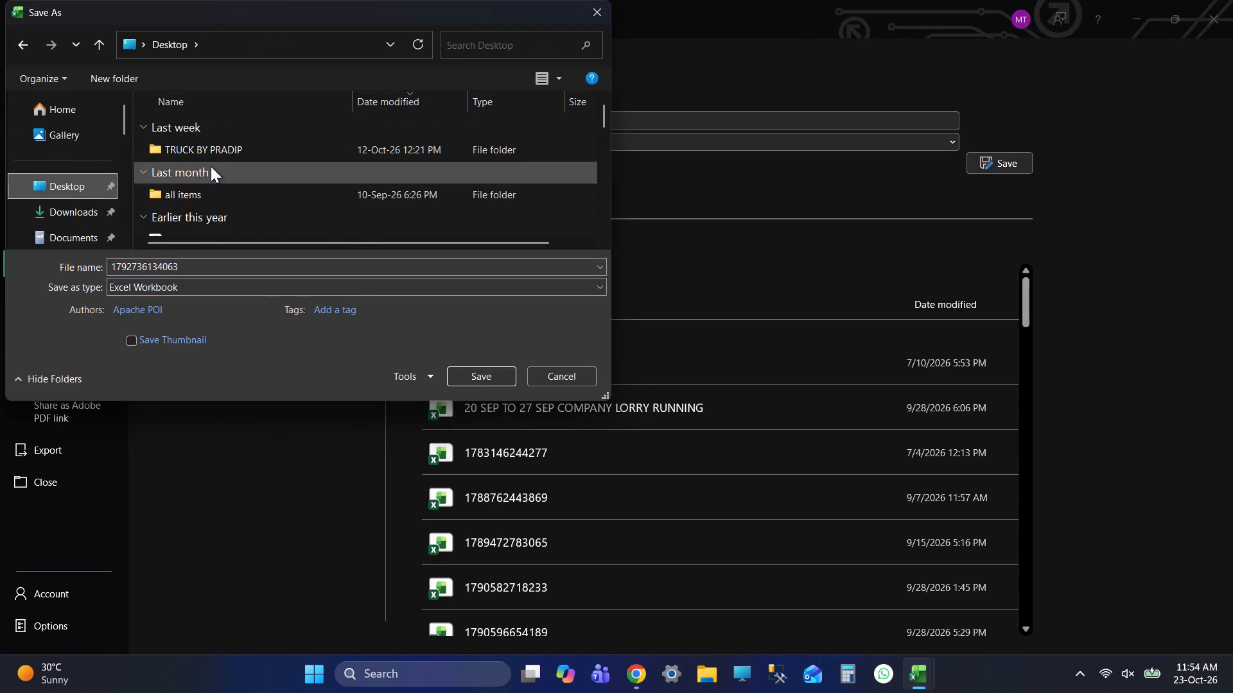
{"action": "double_click", "coordinate": [227, 151]}
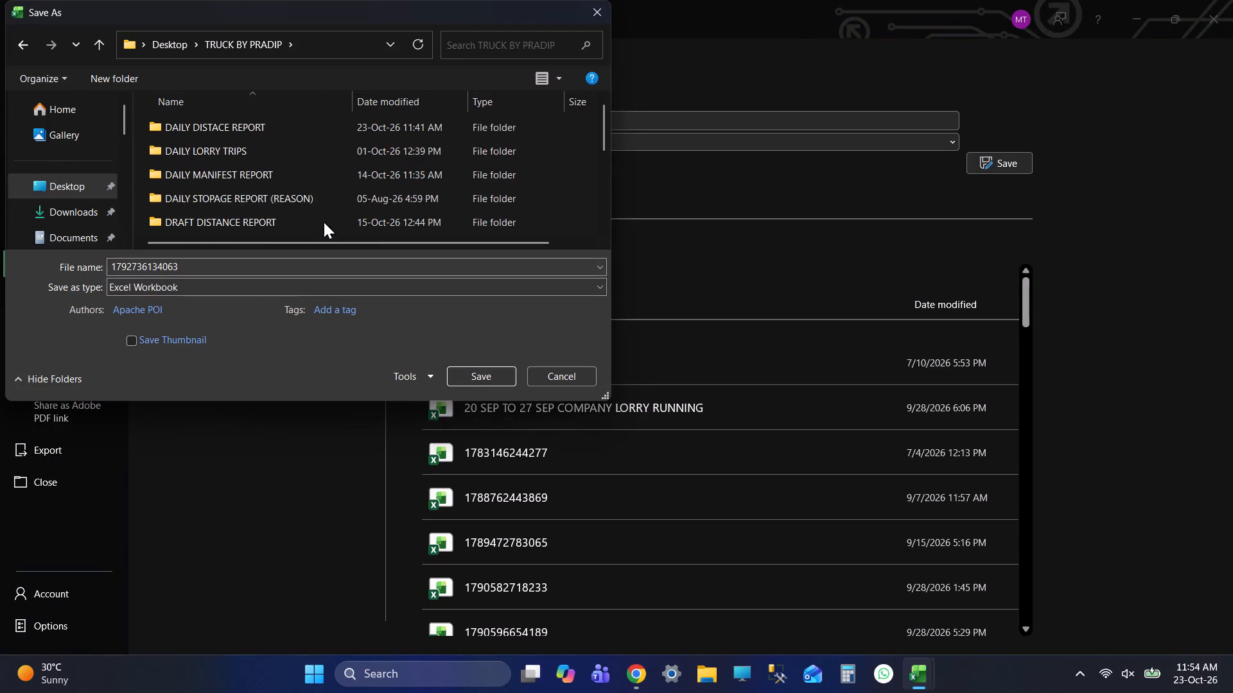
{"action": "double_click", "coordinate": [278, 221]}
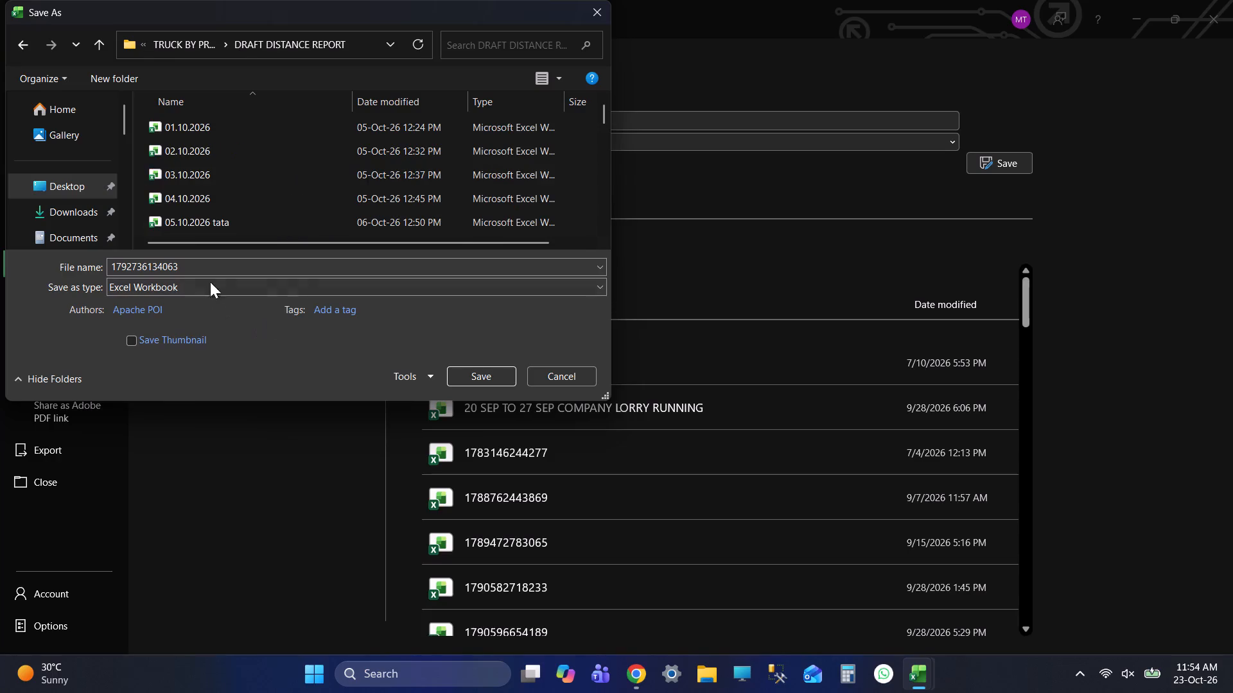
{"action": "left_click", "coordinate": [197, 264]}
{"action": "key", "text": "BackSpace"}
{"action": "type", "text": "15.10.2026"}
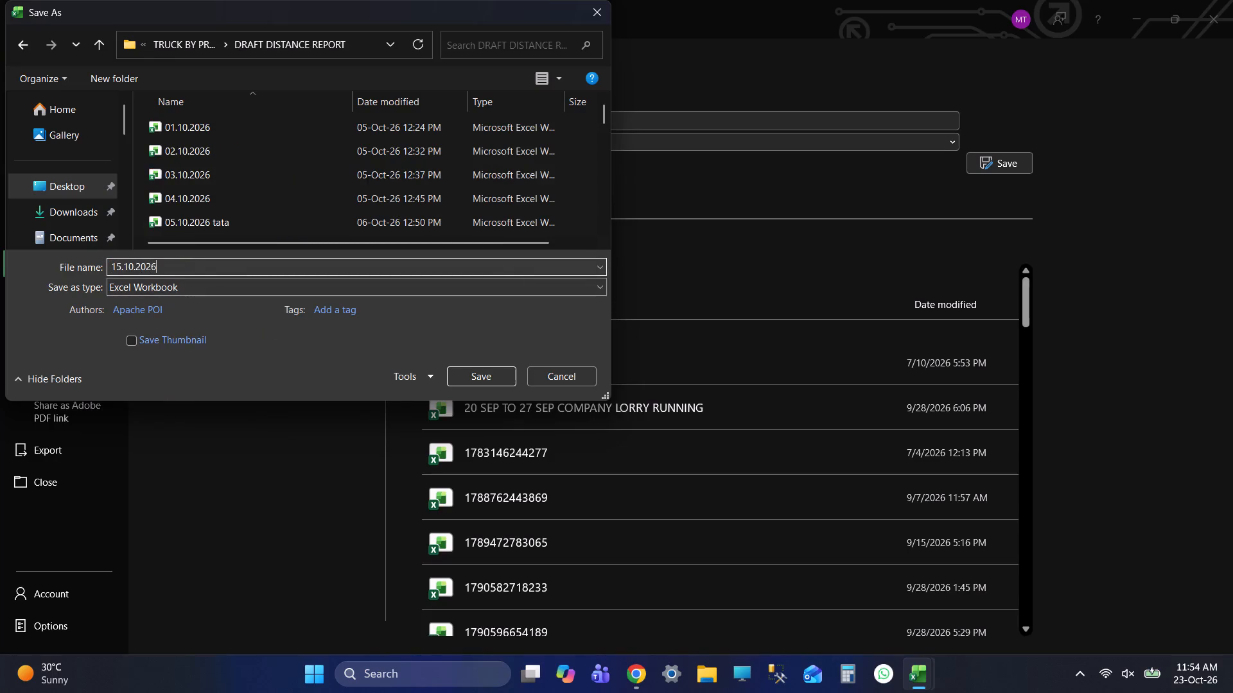
{"action": "left_click", "coordinate": [496, 372]}
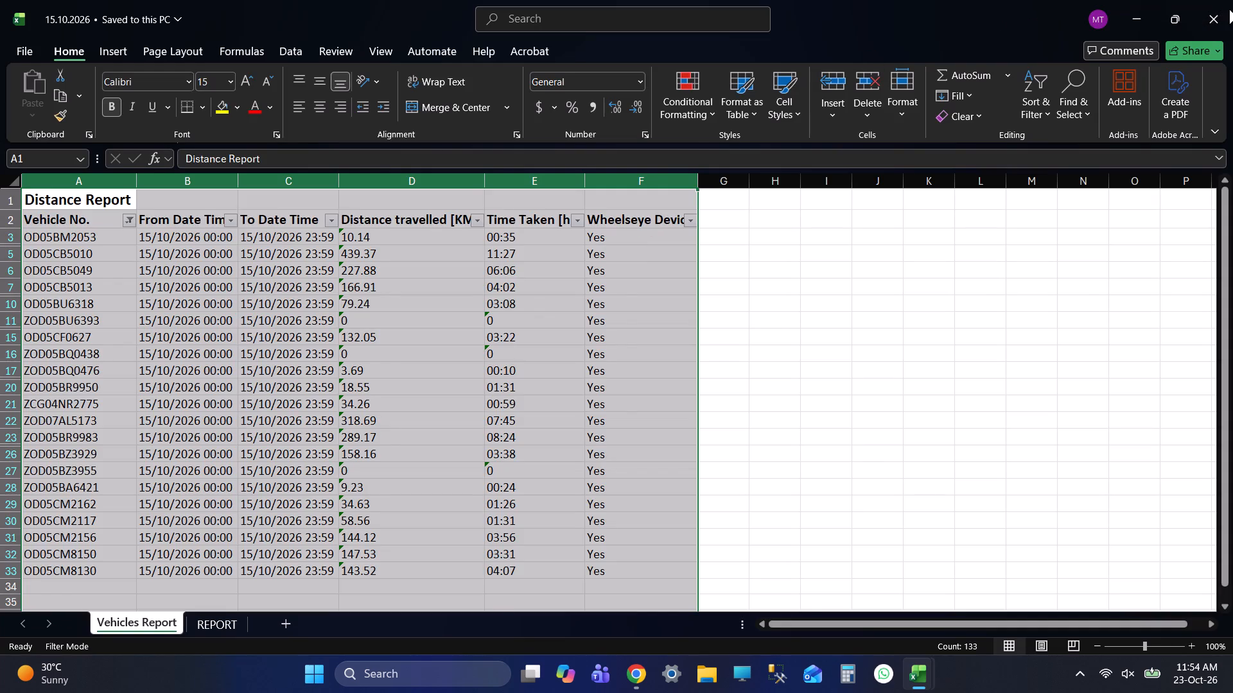
{"action": "left_click", "coordinate": [1229, 9]}
Save the 15 OCT TO 21 OCT workbook.
{"action": "key", "text": "ctrl+s"}
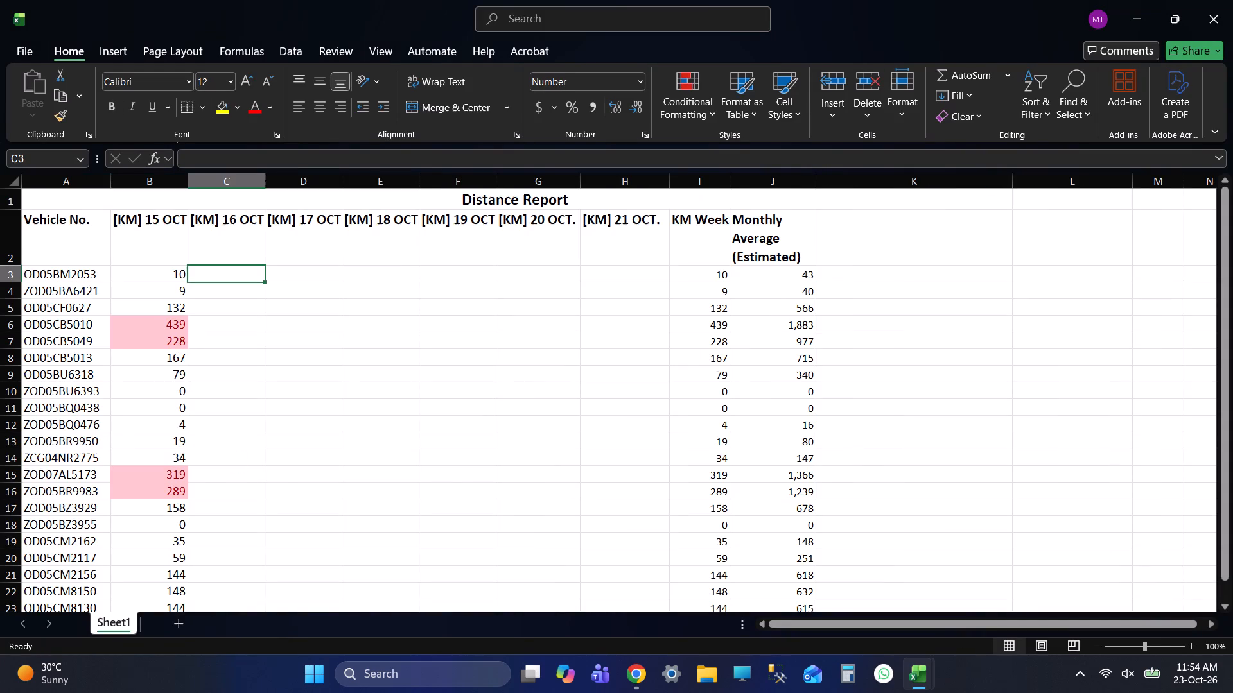
Switch to Chrome and search Google for tatafleetedge in a new tab.
{"action": "key", "text": "alt+Tab"}
{"action": "left_click", "coordinate": [647, 10]}
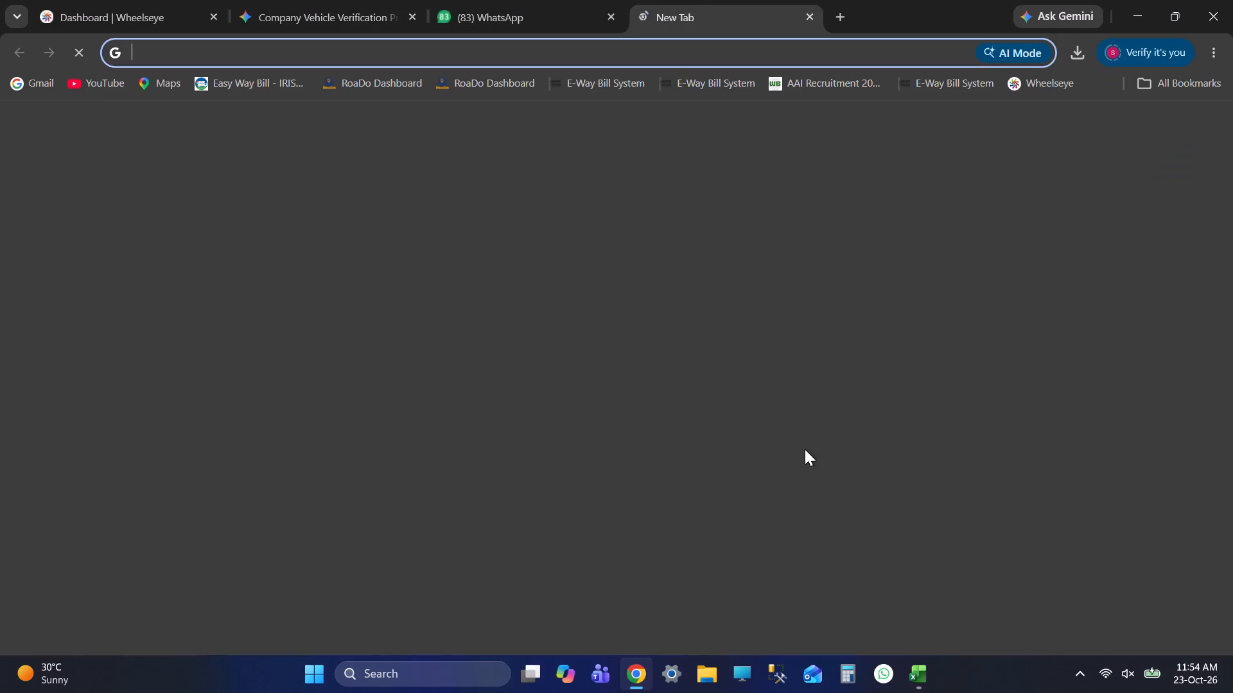
{"action": "type", "text": "TATA"}
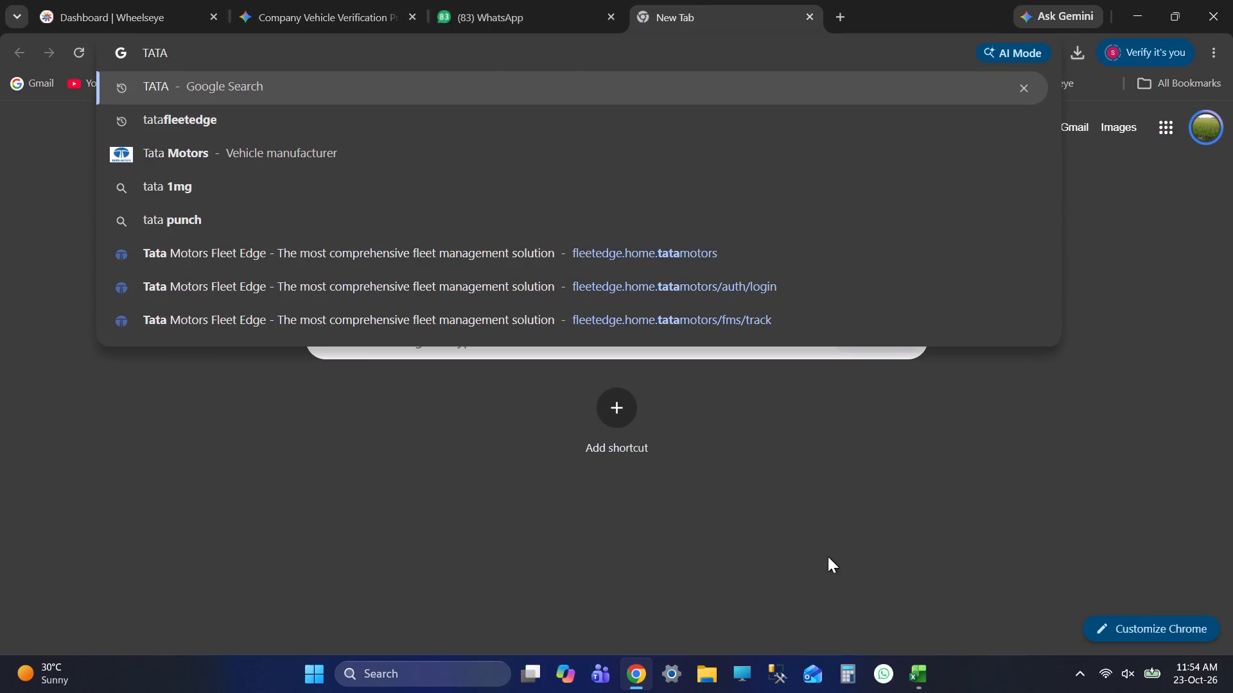
{"action": "key", "text": "Down"}
{"action": "key", "text": "Return"}
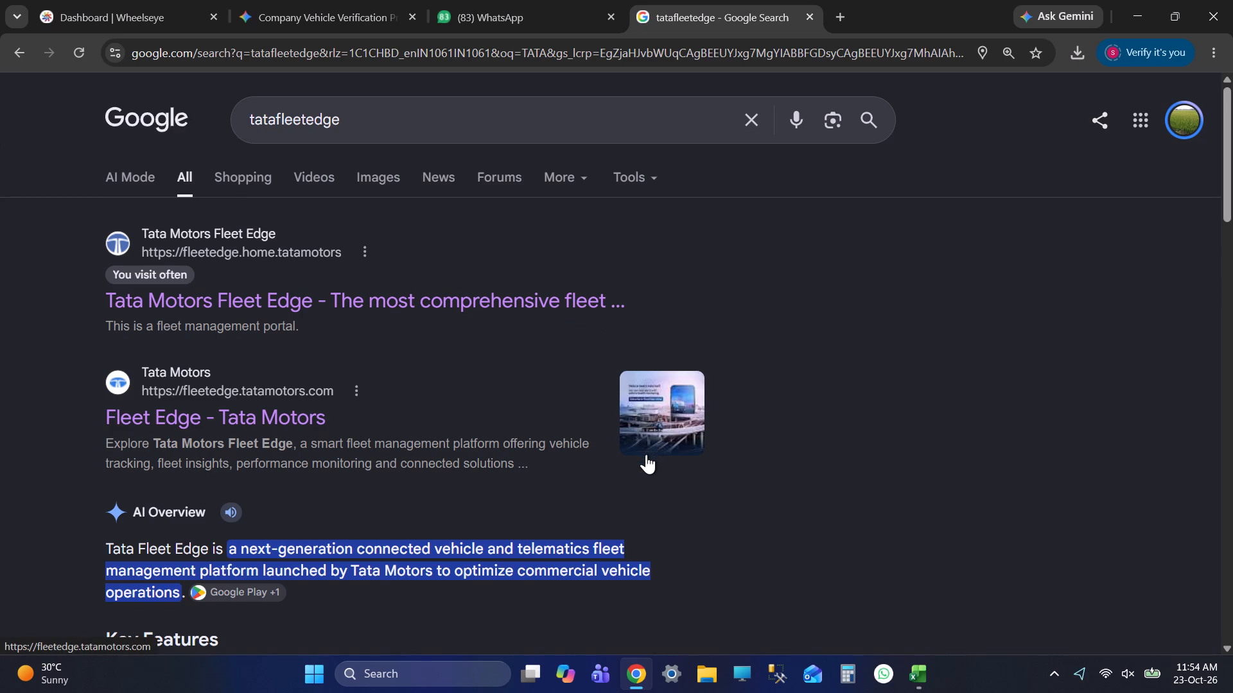
Bring up the Wheelseye dashboard in Chrome, save the 15 OCT TO 21 OCT workbook in Excel again, and return to Wheelseye.
{"action": "left_click", "coordinate": [66, 8]}
{"action": "key", "text": "alt+Tab"}
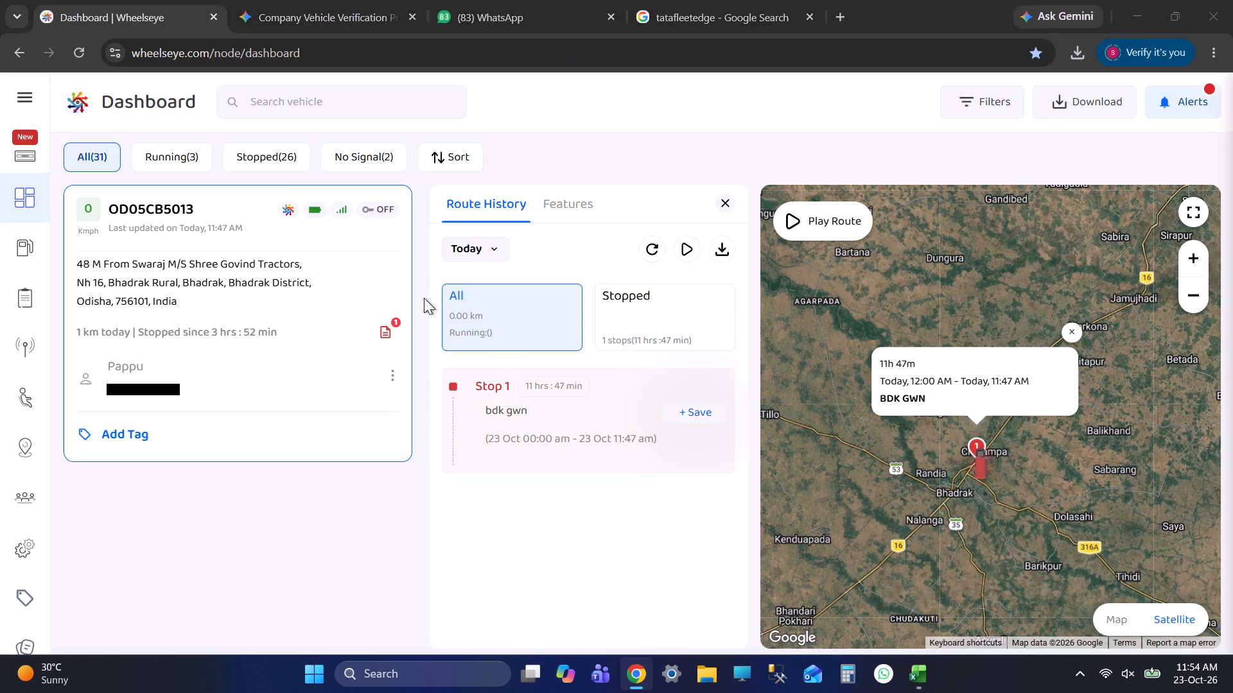
{"action": "key", "text": "ctrl+s"}
{"action": "key", "text": "alt+Tab"}
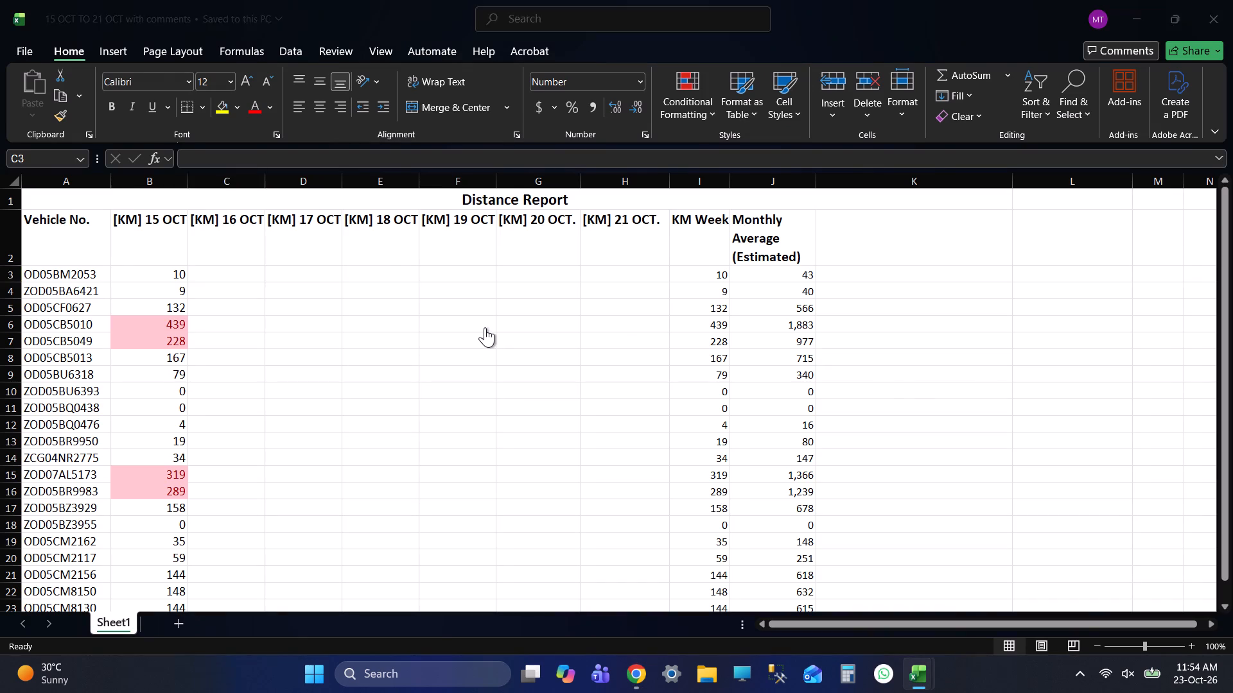
Open the Distance Report form in Wheelseye's reports and add all 31 vehicles to it.
{"action": "left_click", "coordinate": [51, 291]}
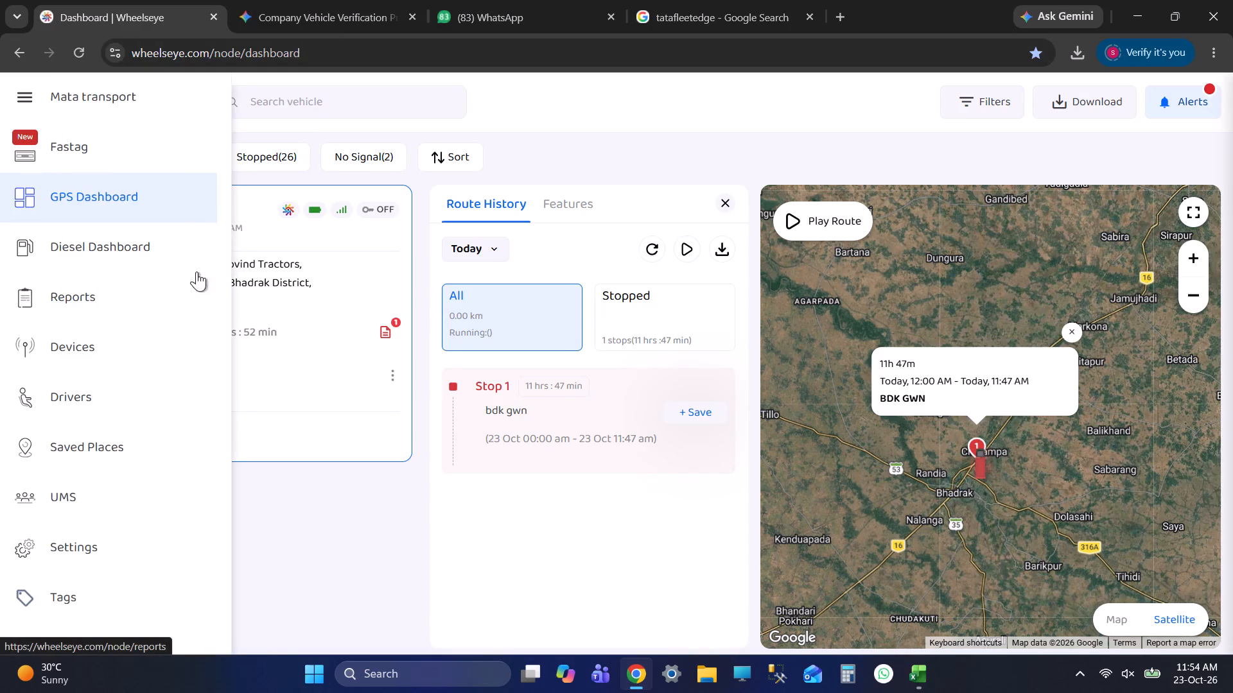
{"action": "left_click", "coordinate": [230, 457]}
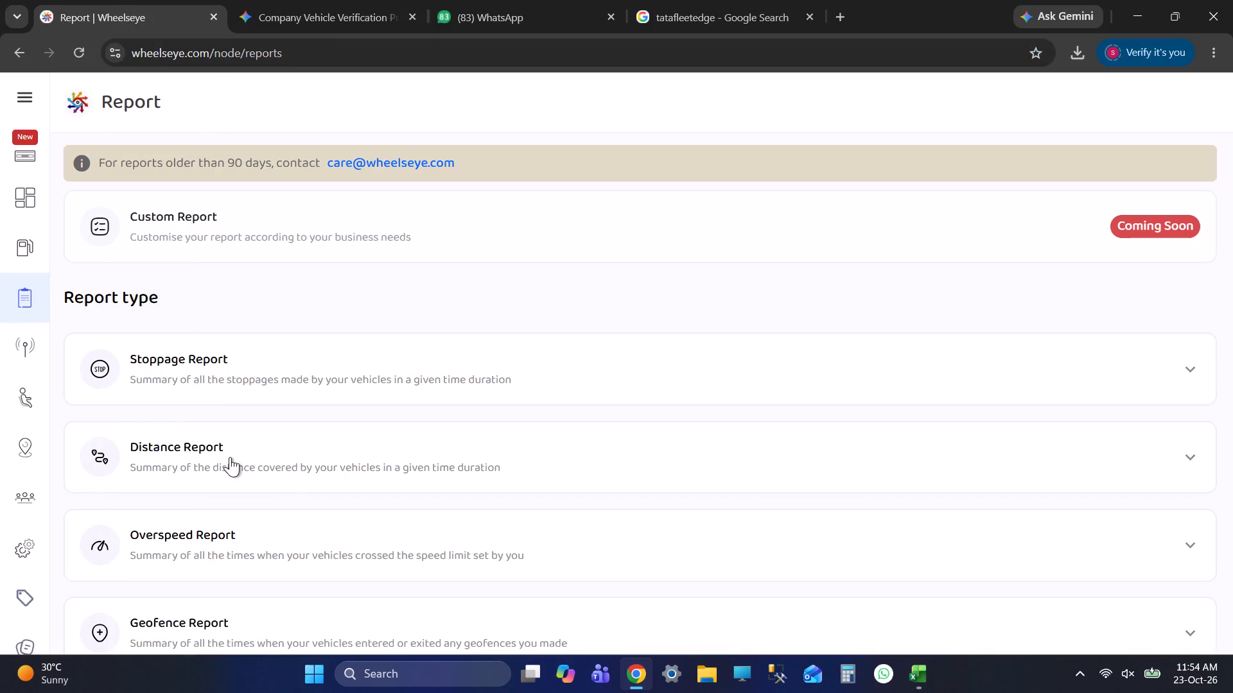
{"action": "scroll", "coordinate": [445, 524], "scroll_direction": "down", "scroll_amount": 3}
{"action": "left_click", "coordinate": [258, 341]}
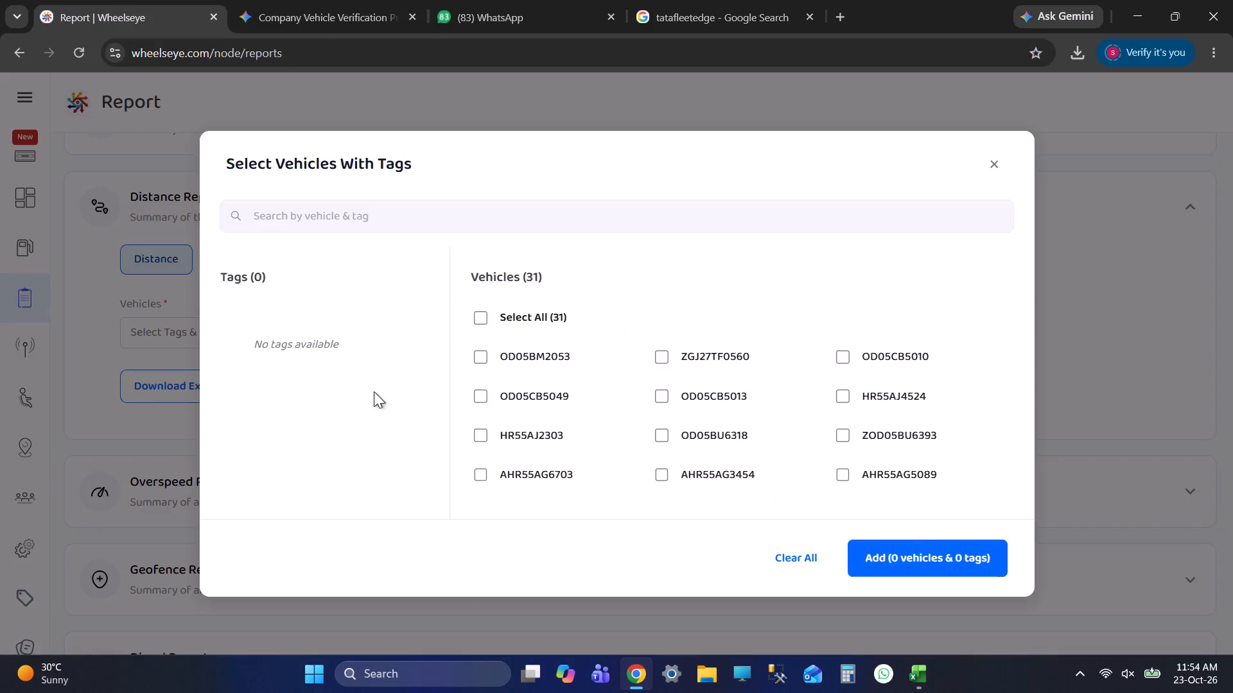
{"action": "left_click", "coordinate": [561, 314]}
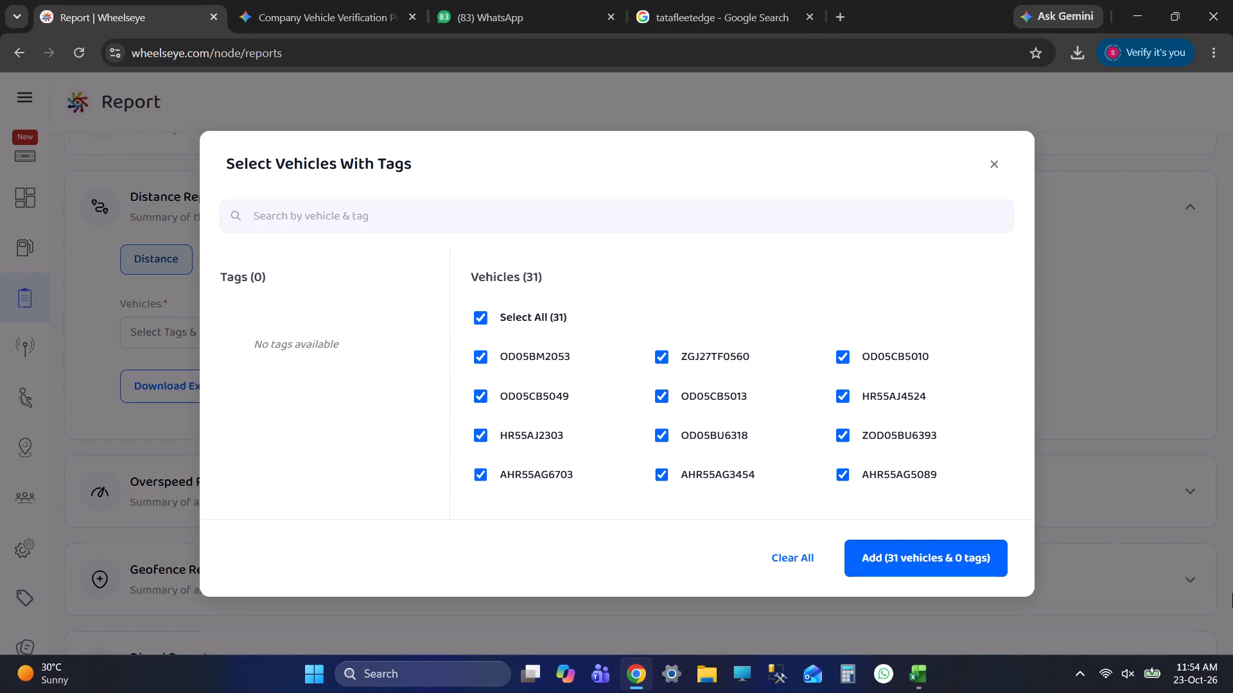
{"action": "left_click", "coordinate": [928, 558]}
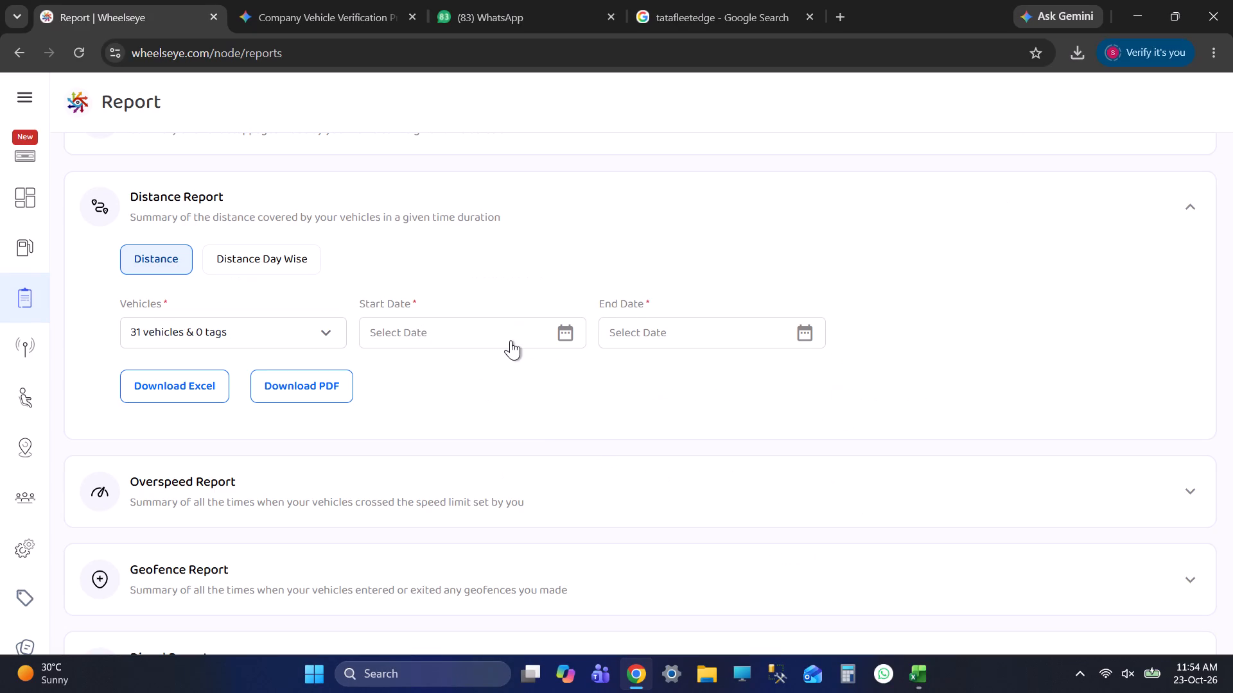
Set the distance report period from 16 Oct 2026, 00:00 to 16 Oct 2026, 23:59.
{"action": "left_click", "coordinate": [511, 340]}
{"action": "left_click", "coordinate": [687, 435]}
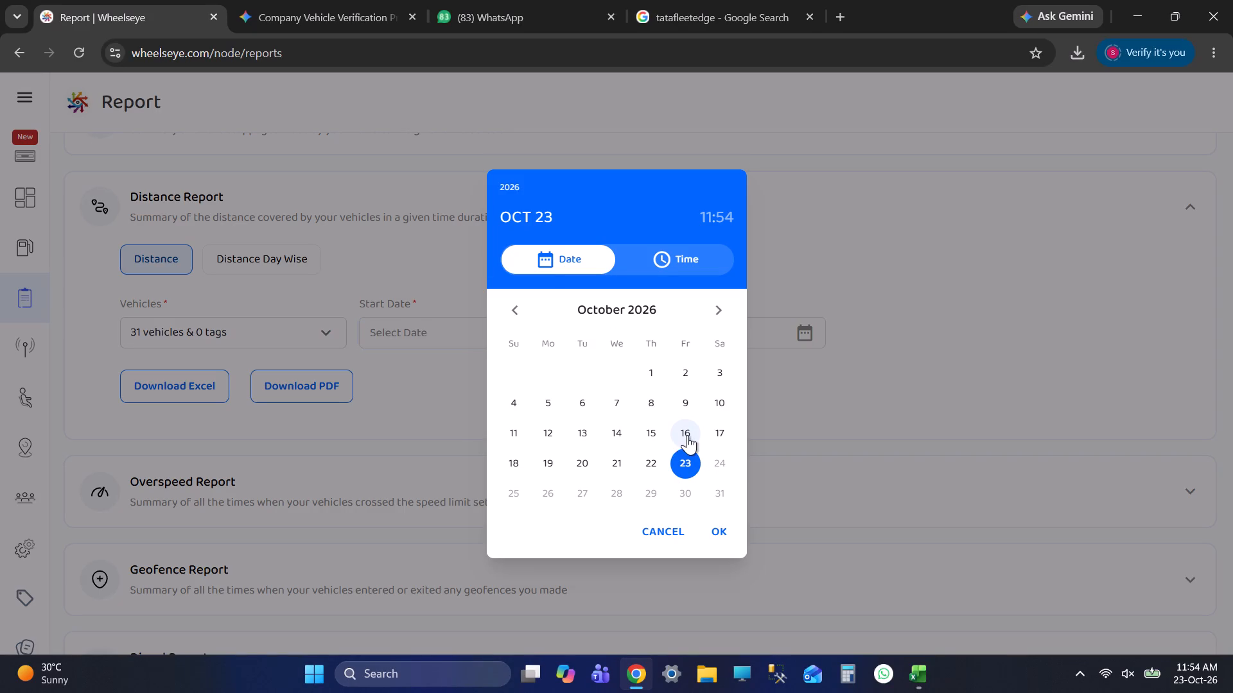
{"action": "left_click", "coordinate": [620, 345]}
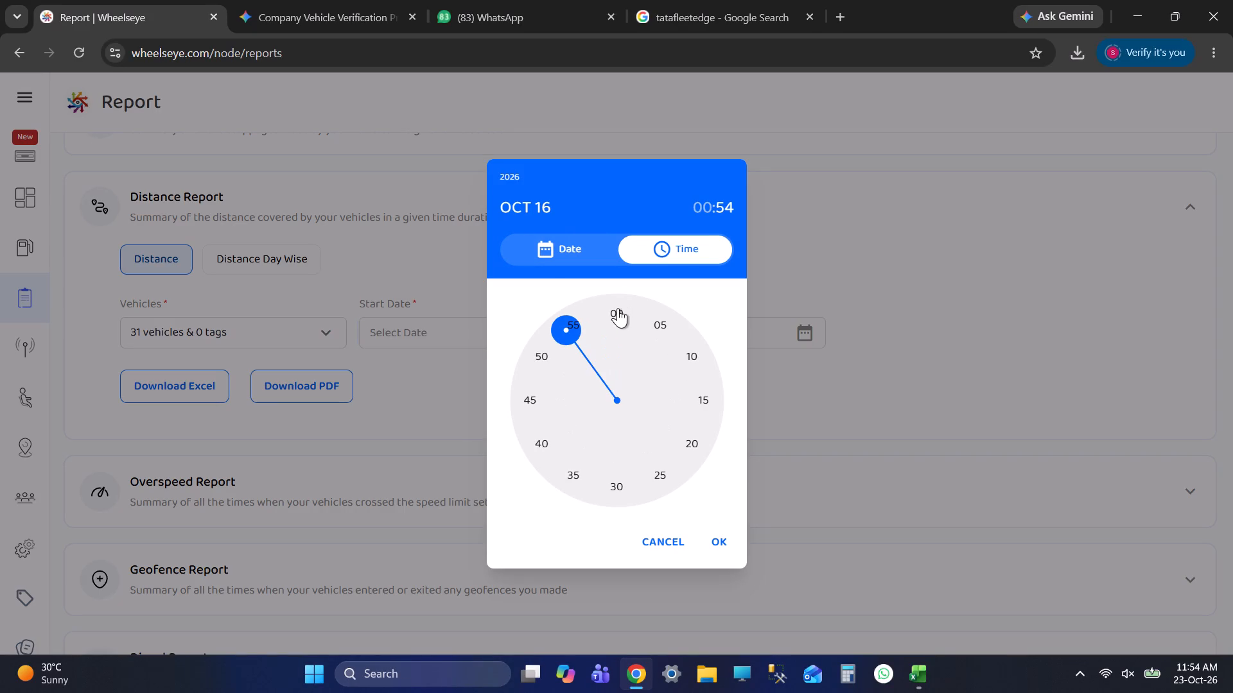
{"action": "left_click", "coordinate": [618, 308]}
{"action": "left_click", "coordinate": [722, 534]}
{"action": "left_click", "coordinate": [710, 336]}
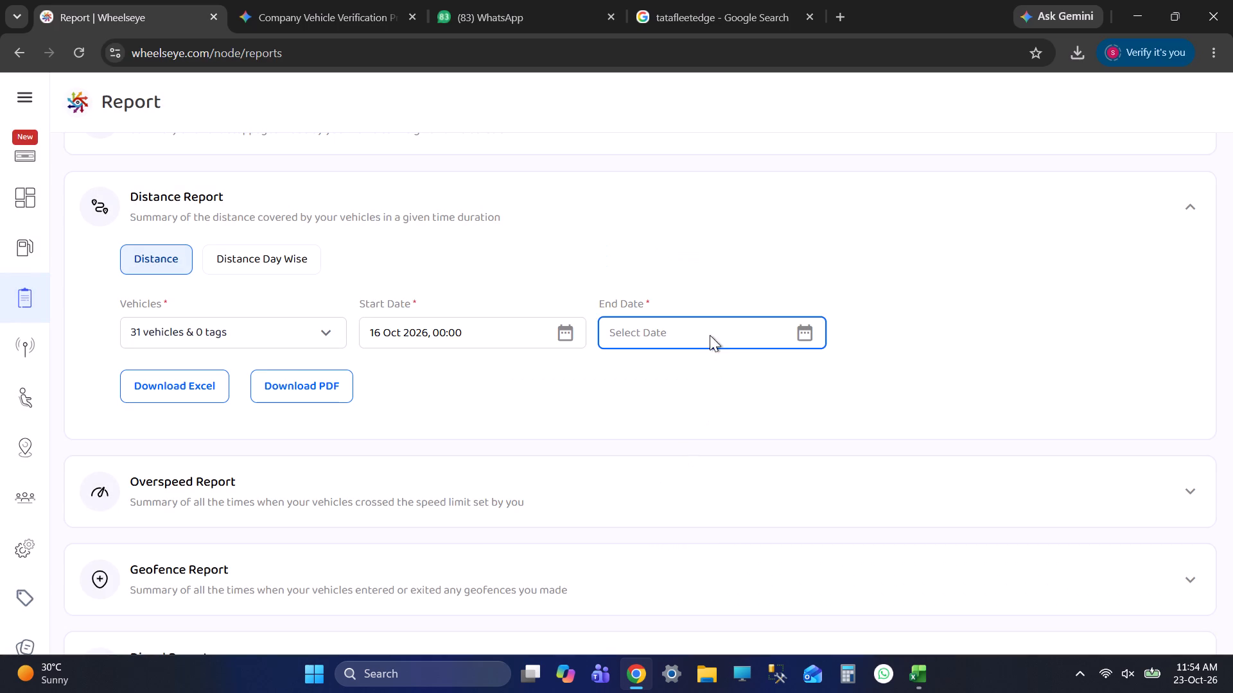
{"action": "left_click", "coordinate": [685, 427]}
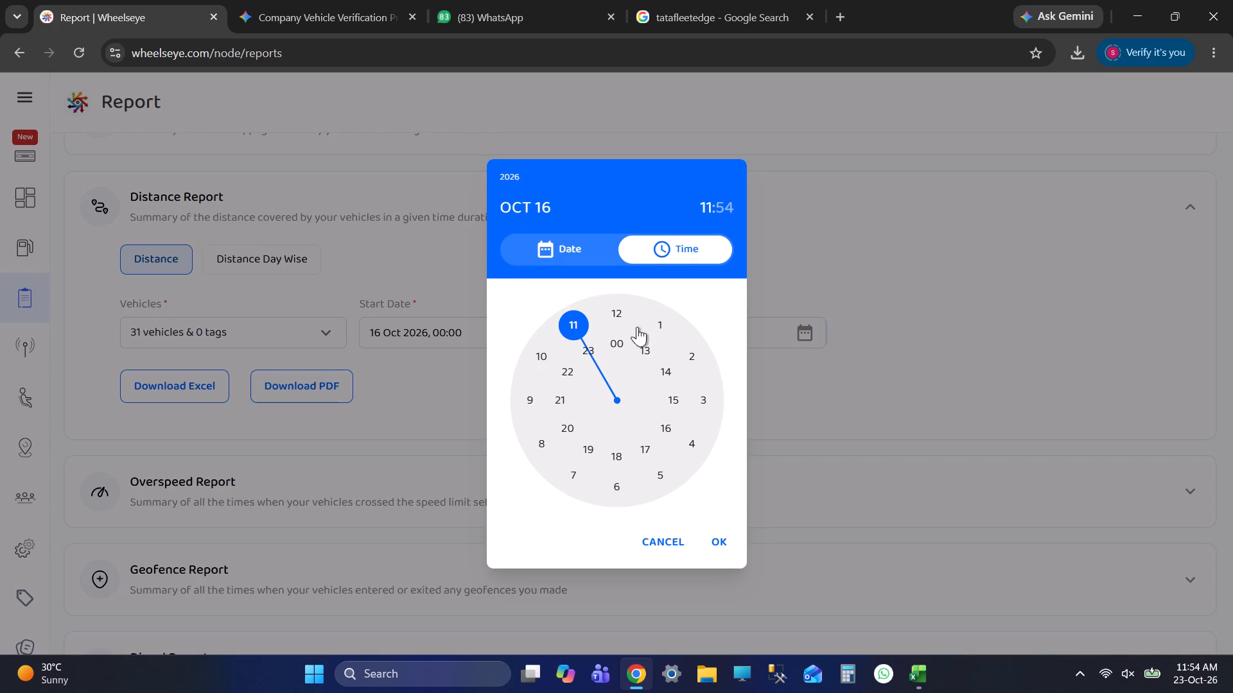
{"action": "left_click", "coordinate": [591, 348]}
{"action": "left_click", "coordinate": [615, 310]}
{"action": "left_click", "coordinate": [612, 312]}
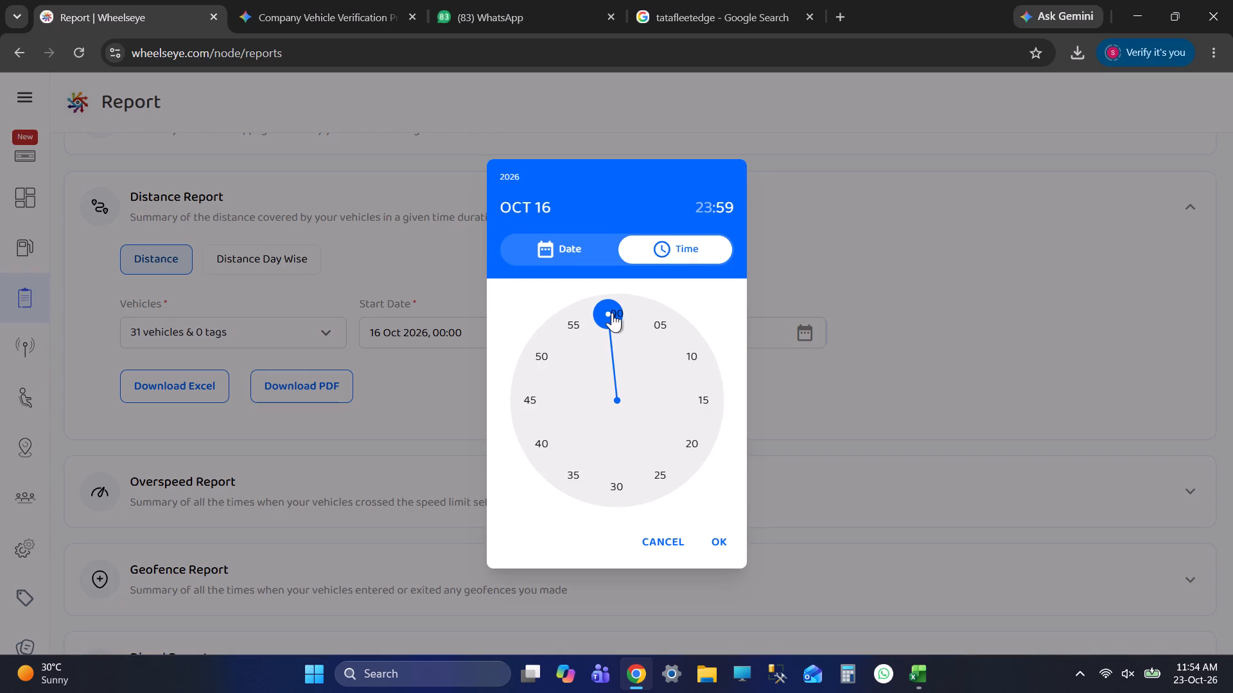
{"action": "left_click", "coordinate": [713, 550]}
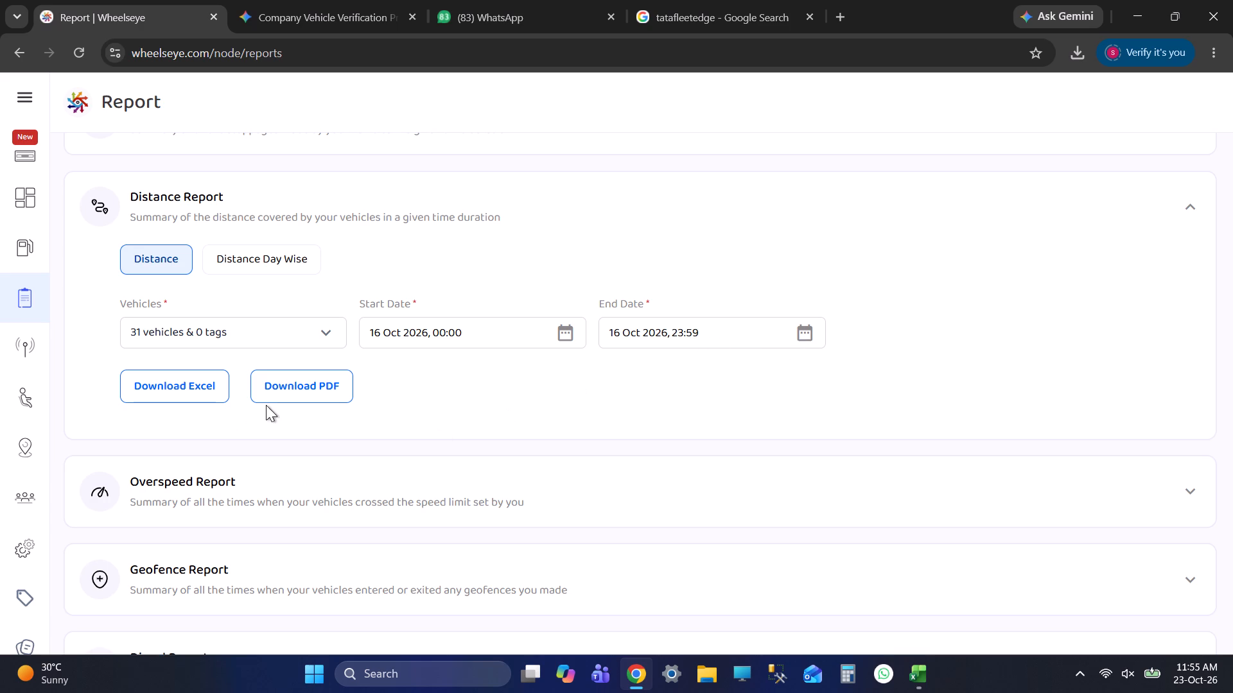
Download the 16 Oct distance report as an Excel file, open it for editing in Excel and save it.
{"action": "left_click", "coordinate": [189, 386]}
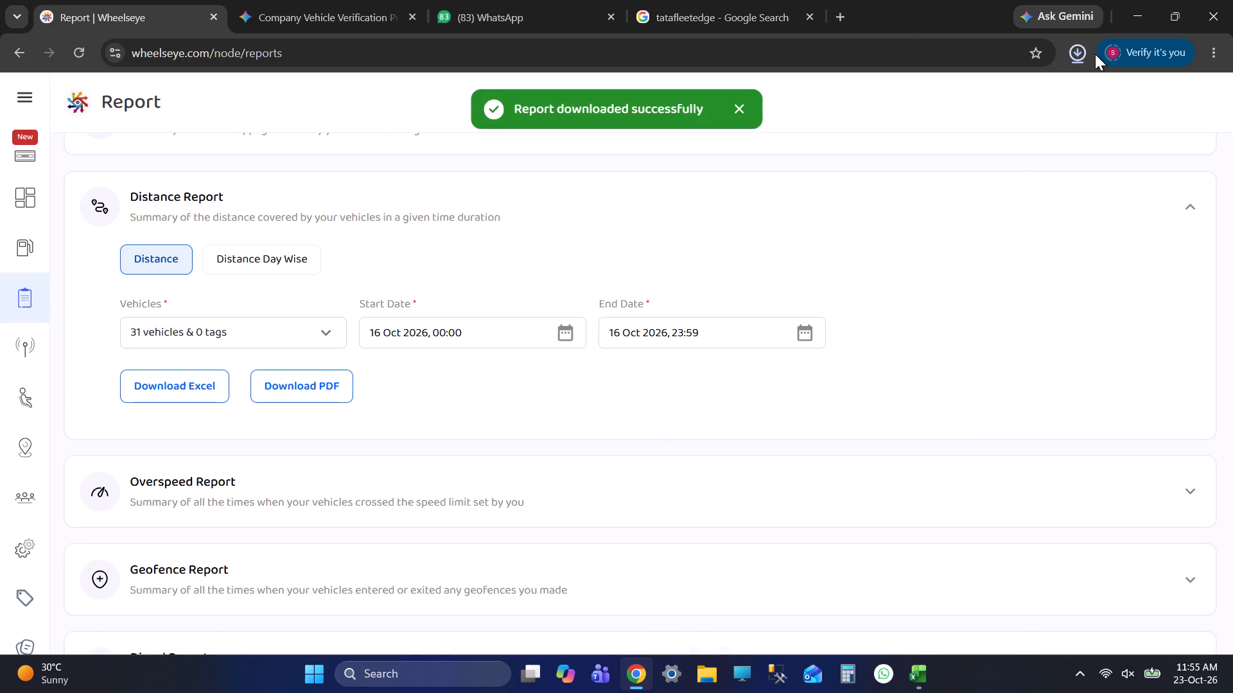
{"action": "left_click", "coordinate": [963, 100]}
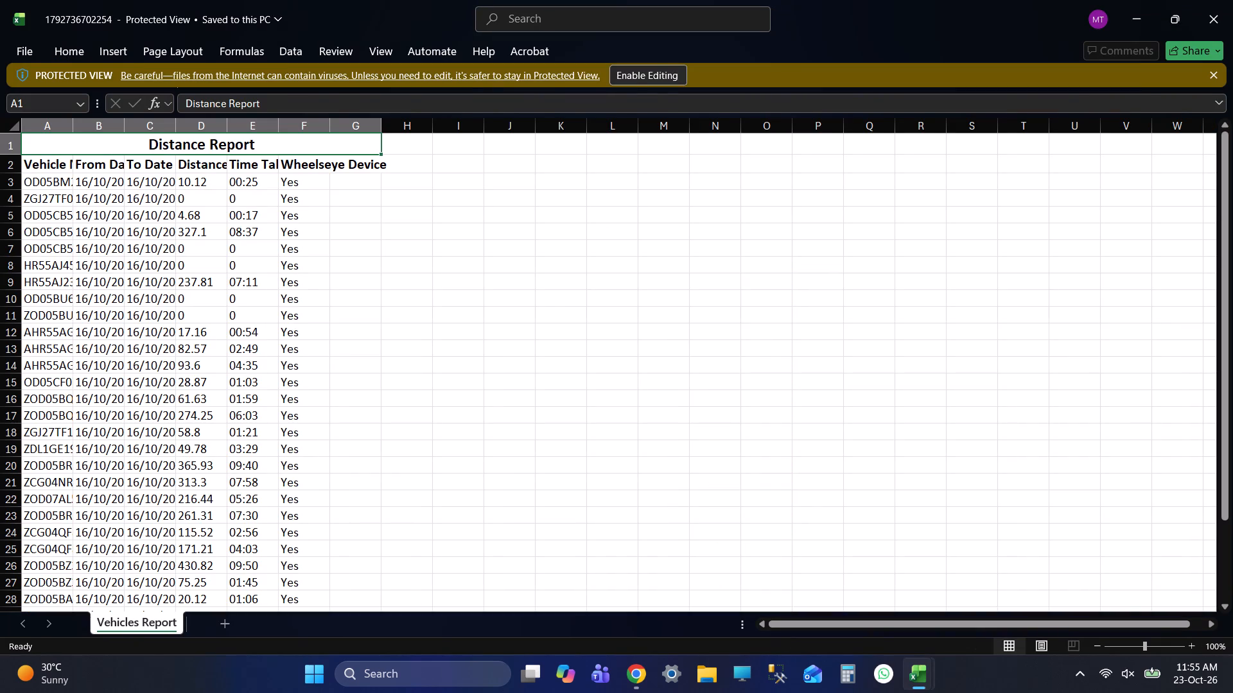
{"action": "left_click", "coordinate": [628, 78]}
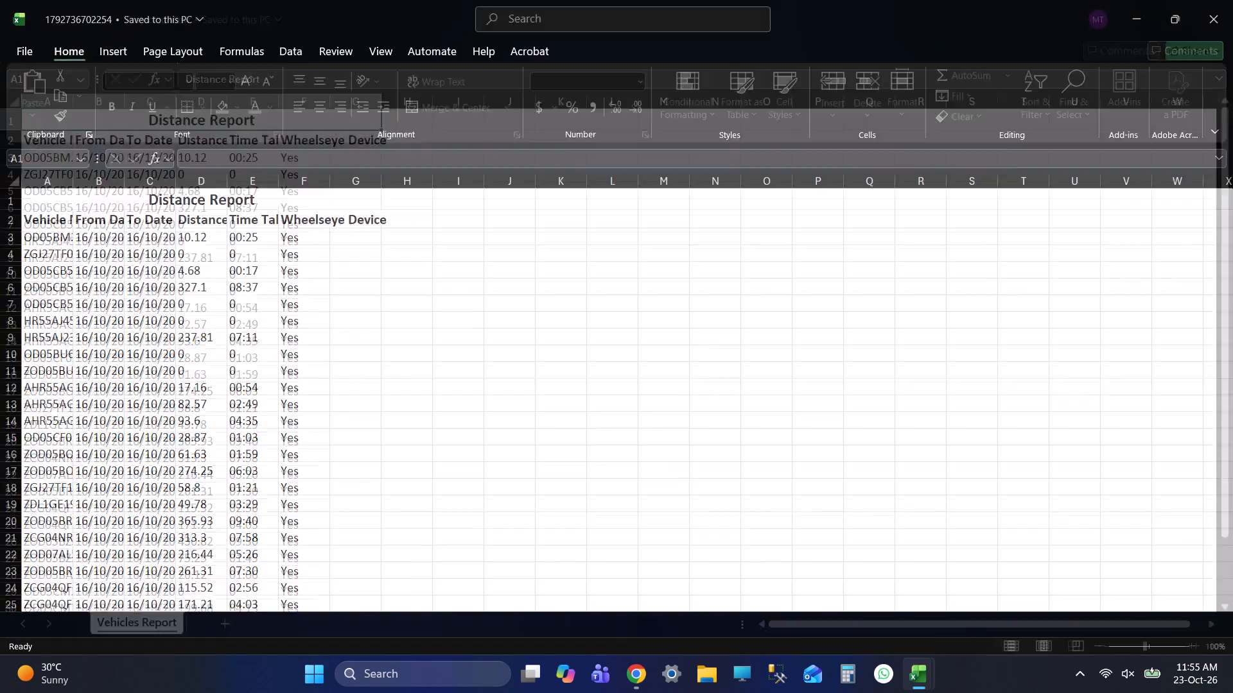
{"action": "key", "text": "ctrl+s"}
Unmerge the Distance Report title cells in row 1 of the downloaded Vehicles Report sheet.
{"action": "key", "text": "alt+Tab"}
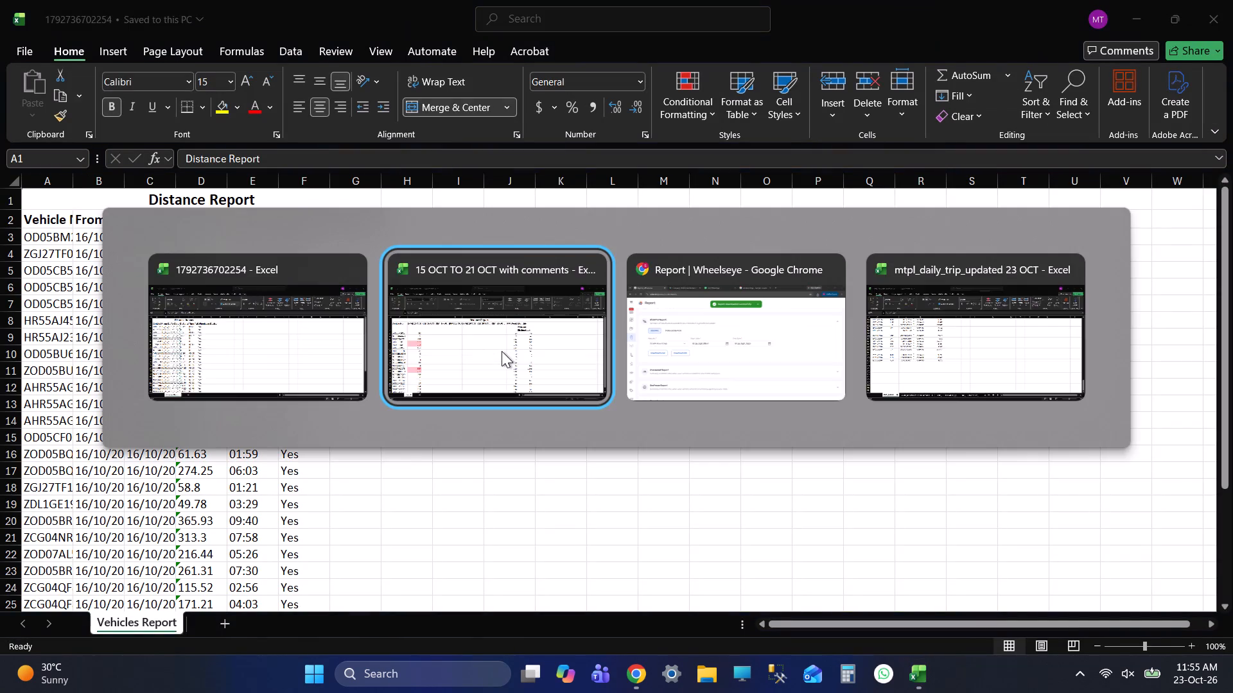
{"action": "key", "text": "alt+Tab"}
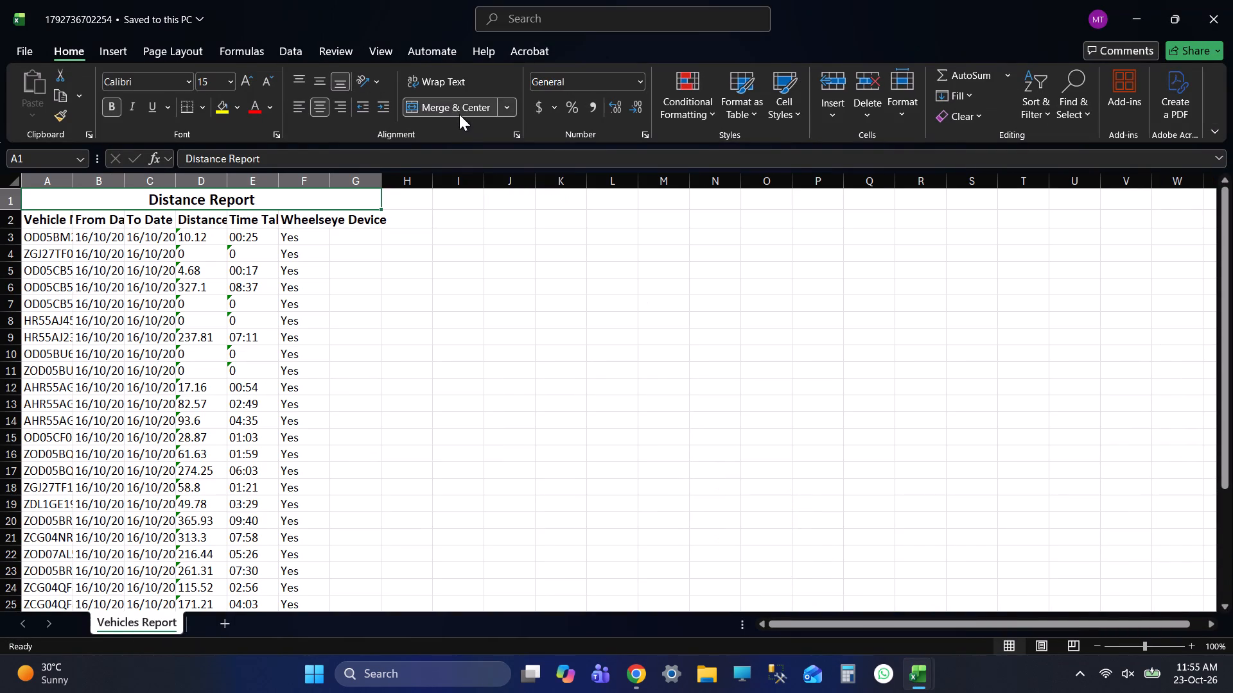
{"action": "left_click", "coordinate": [459, 114]}
AutoFit the widths of columns A to F on the Vehicles Report sheet and save the workbook.
{"action": "left_click", "coordinate": [59, 185]}
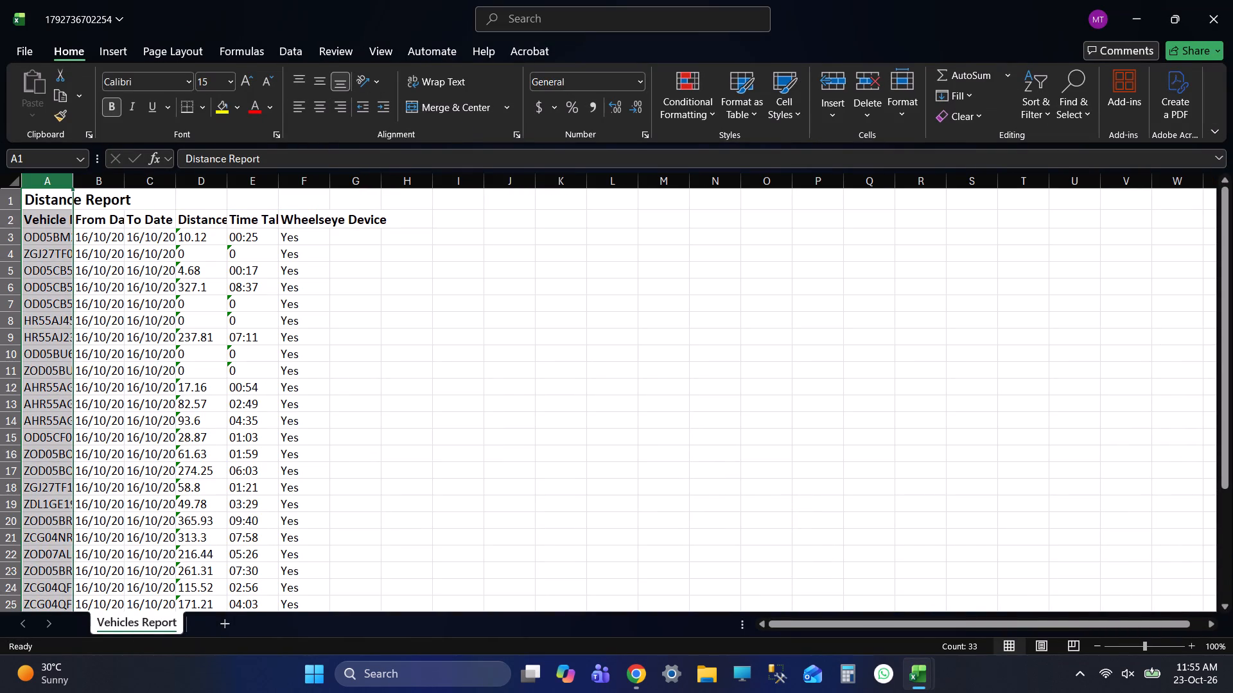
{"action": "key", "text": "shift+Right"}
{"action": "key", "text": "shift+Right"}
{"action": "key", "text": "shift+Right"}
{"action": "key", "text": "shift+Right"}
{"action": "key", "text": "shift+Right"}
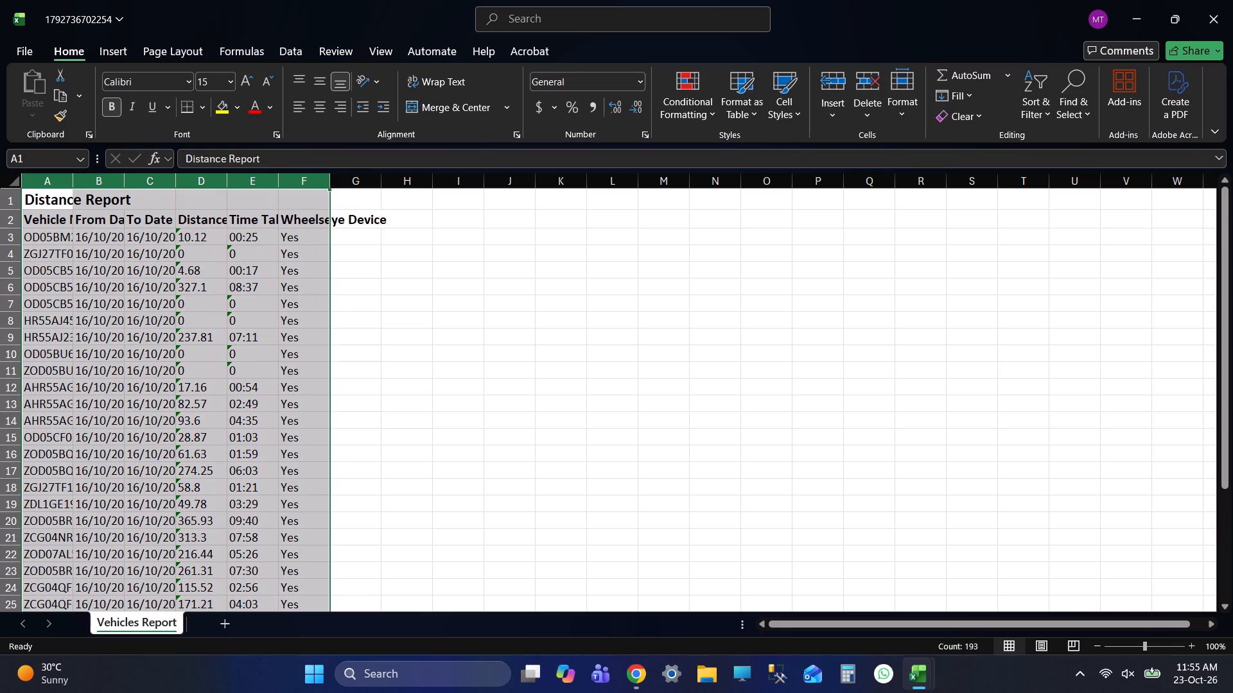
{"action": "double_click", "coordinate": [326, 174]}
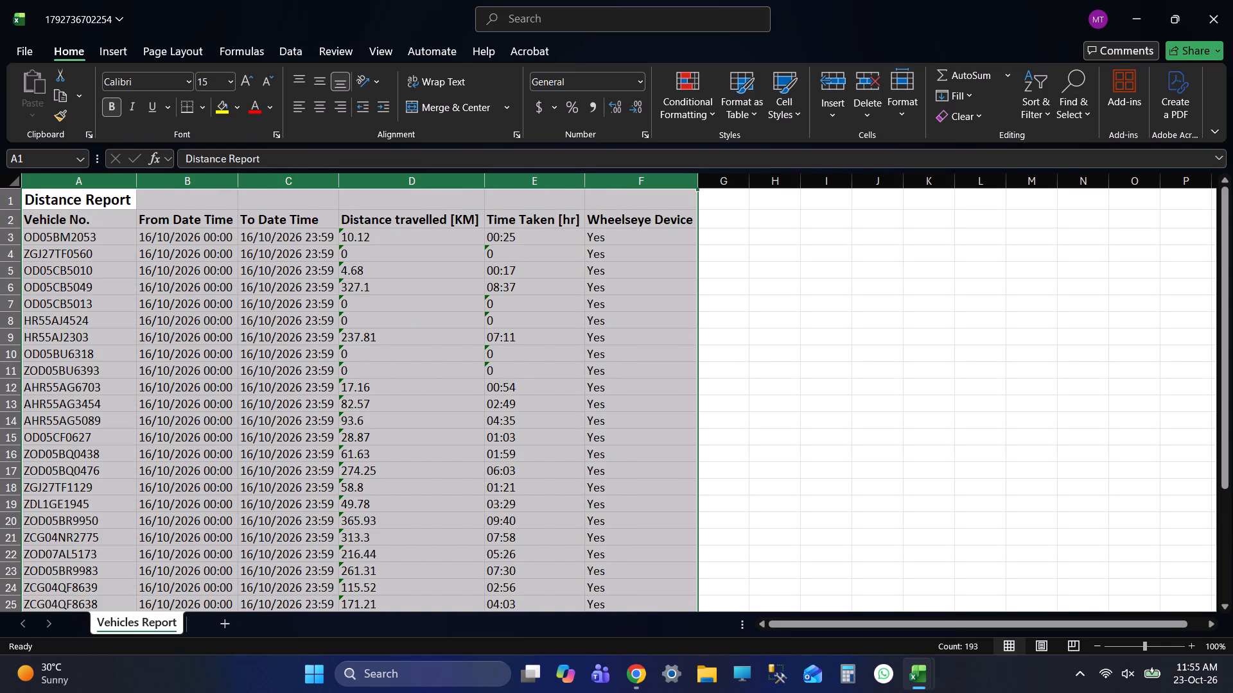
{"action": "left_click", "coordinate": [663, 214]}
{"action": "key", "text": "ctrl+s"}
{"action": "key", "text": "ctrl+s"}
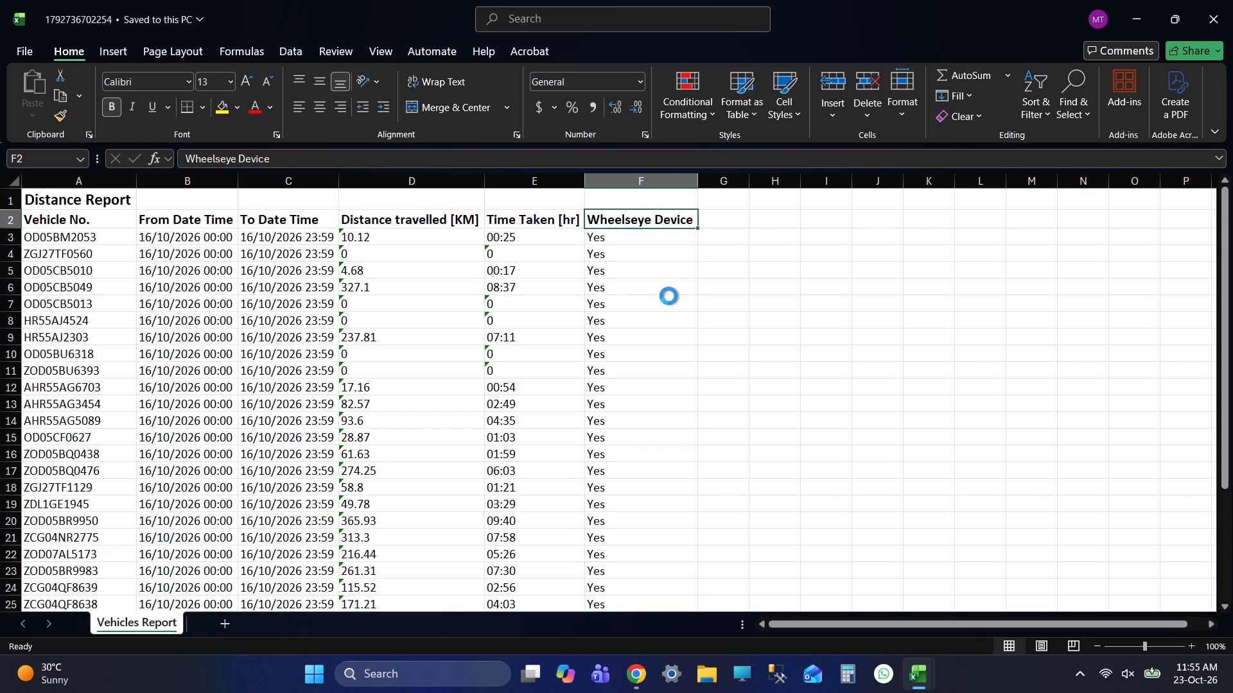
{"action": "key", "text": "ctrl+s"}
{"action": "key", "text": "ctrl+s"}
{"action": "key", "text": "ctrl+s"}
{"action": "key", "text": "ctrl+s"}
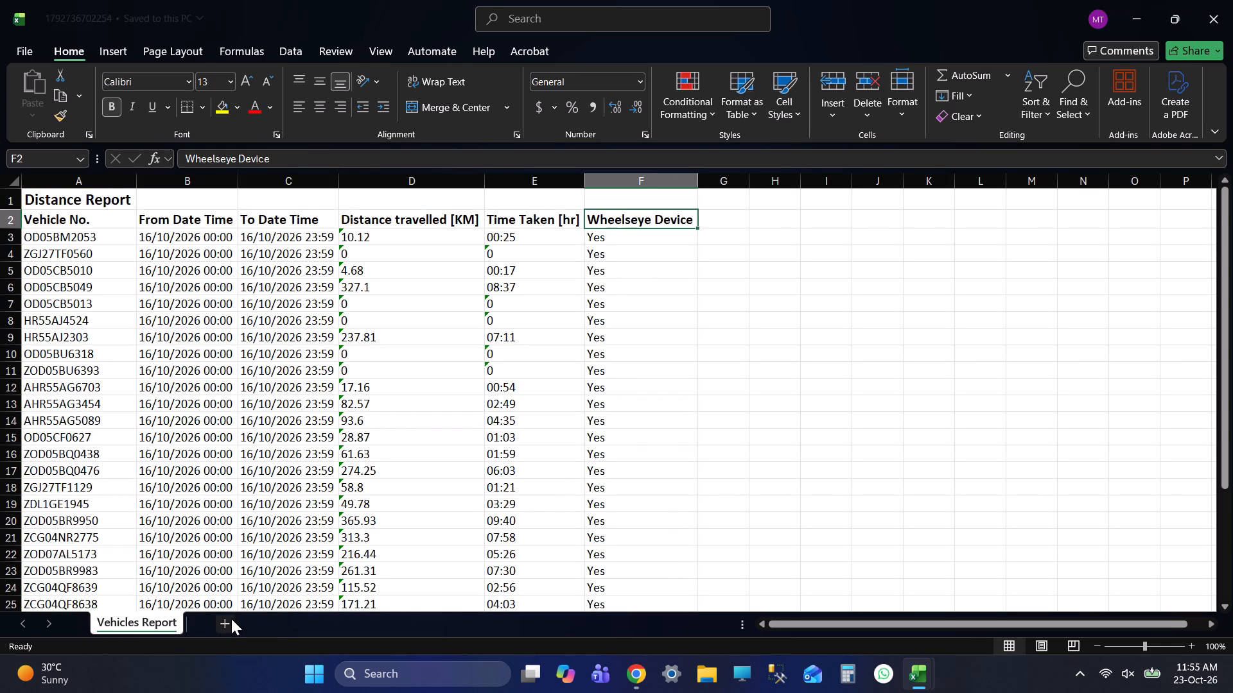
Add a new sheet named REPORT after the Vehicles Report sheet and save the workbook.
{"action": "left_click", "coordinate": [230, 619]}
{"action": "double_click", "coordinate": [217, 615]}
{"action": "type", "text": "REPOIRT"}
{"action": "key", "text": "BackSpace"}
{"action": "key", "text": "BackSpace"}
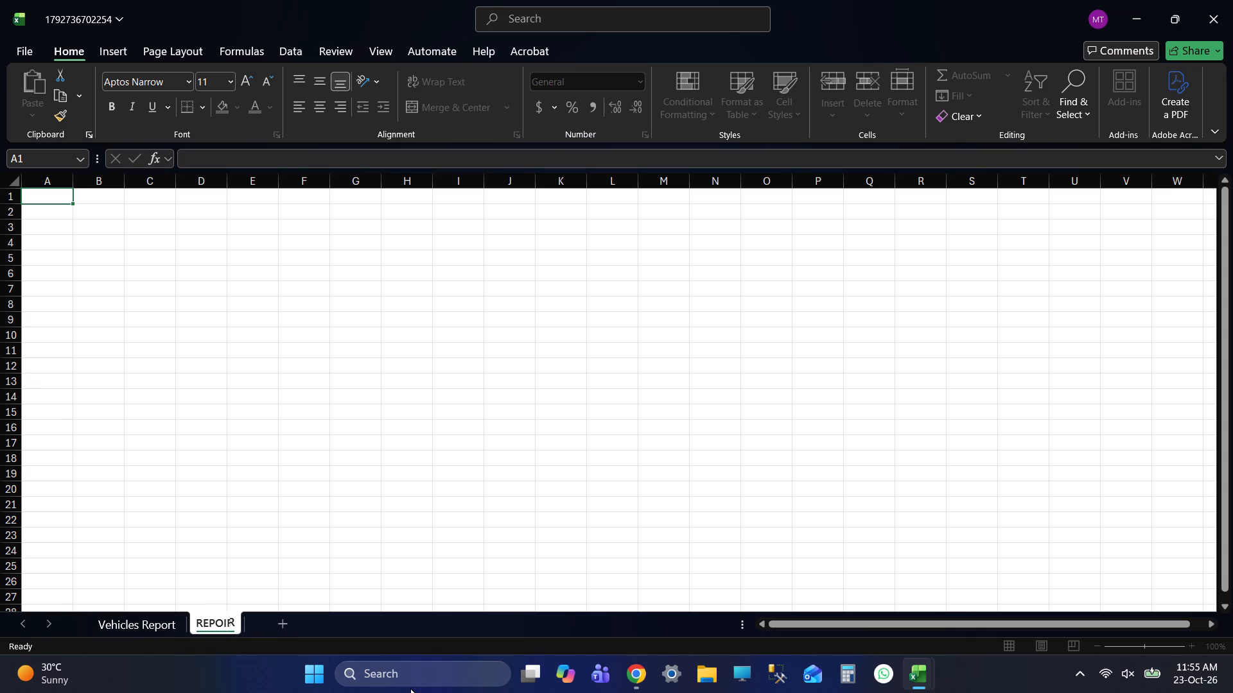
{"action": "key", "text": "BackSpace"}
{"action": "type", "text": "RT"}
{"action": "left_click", "coordinate": [51, 193]}
{"action": "key", "text": "ctrl+s"}
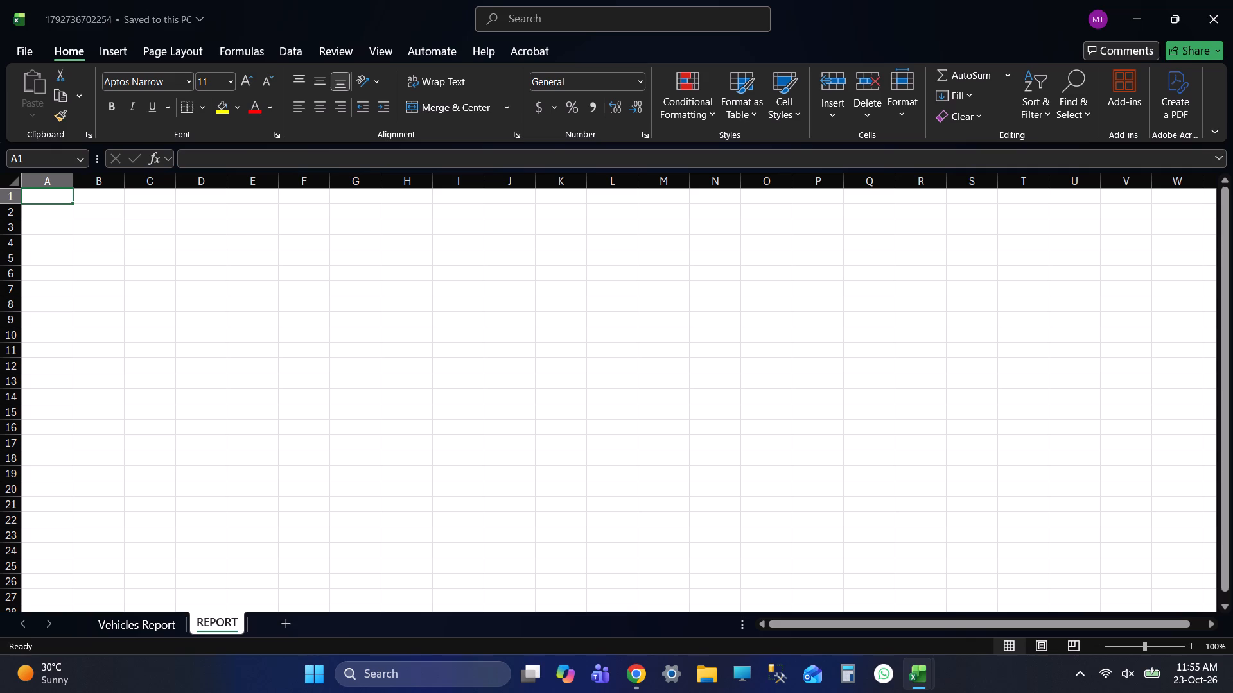
{"action": "key", "text": "ctrl+s"}
{"action": "key", "text": "ctrl+s"}
{"action": "key", "text": "ctrl+s"}
{"action": "key", "text": "ctrl+s"}
{"action": "key", "text": "ctrl+s"}
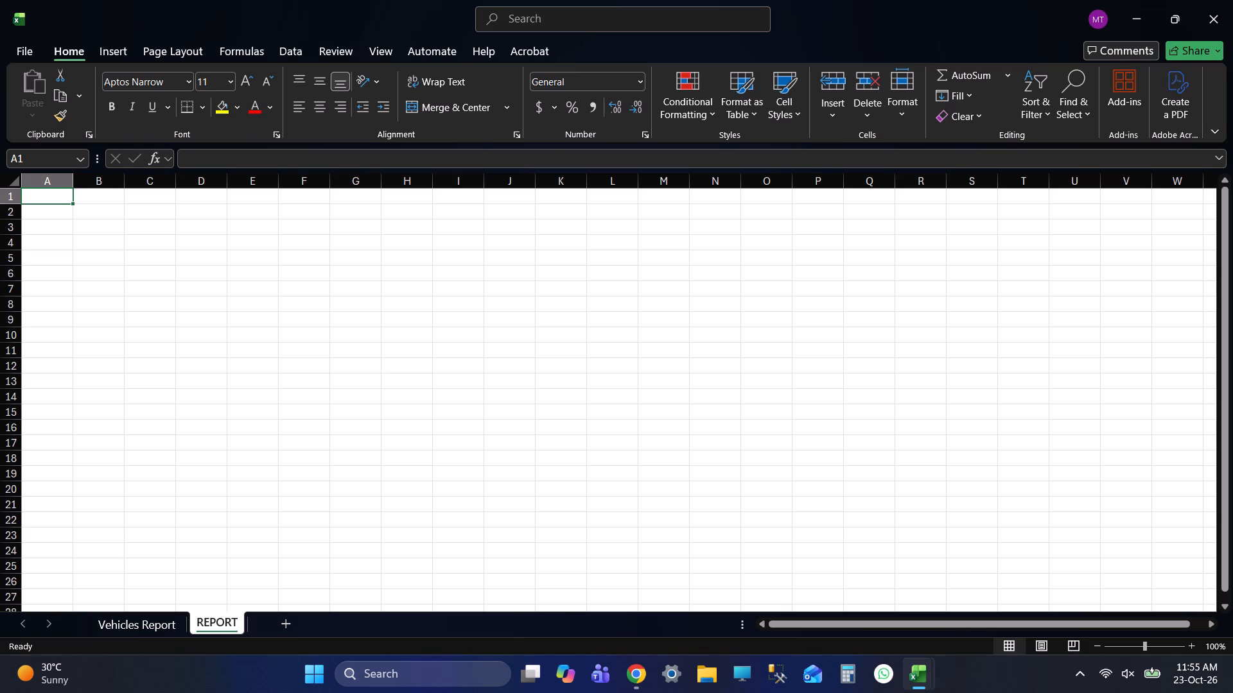
{"action": "key", "text": "ctrl+s"}
{"action": "key", "text": "ctrl+s"}
{"action": "key", "text": "ctrl+s"}
{"action": "key", "text": "ctrl+s"}
{"action": "key", "text": "ctrl+s"}
{"action": "key", "text": "ctrl+s"}
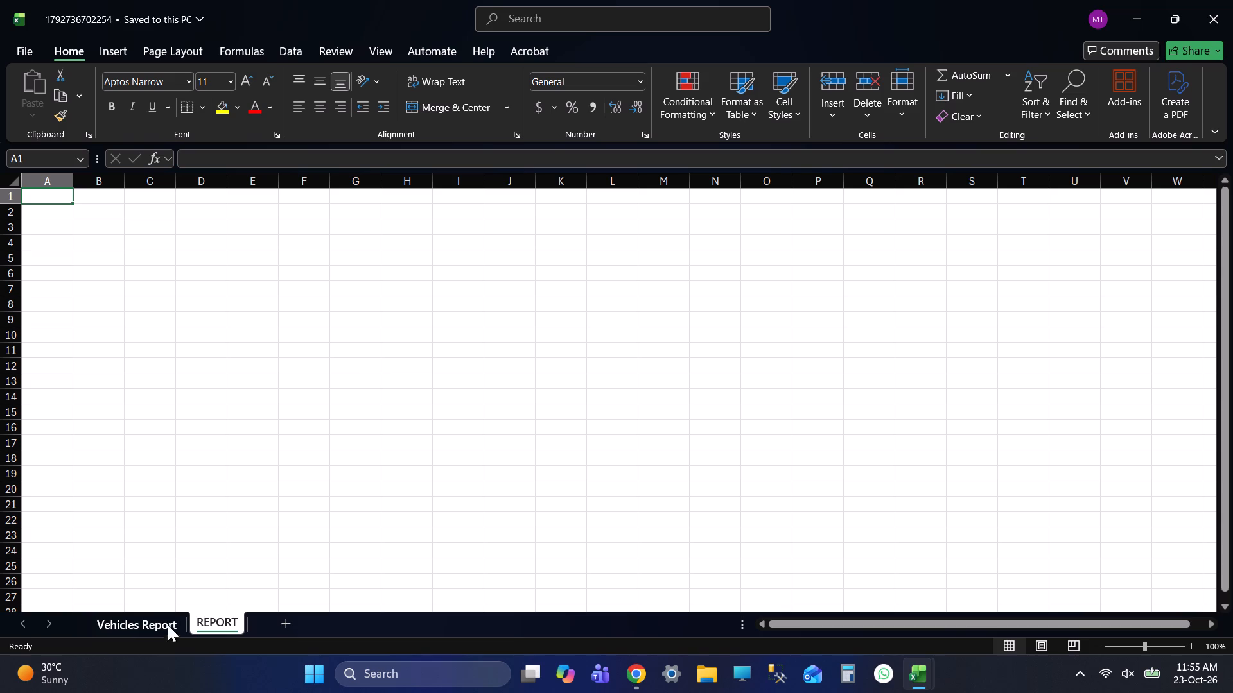
Turn on filtering for the row 2 headers of the Vehicles Report sheet and save the workbook.
{"action": "left_click", "coordinate": [125, 617]}
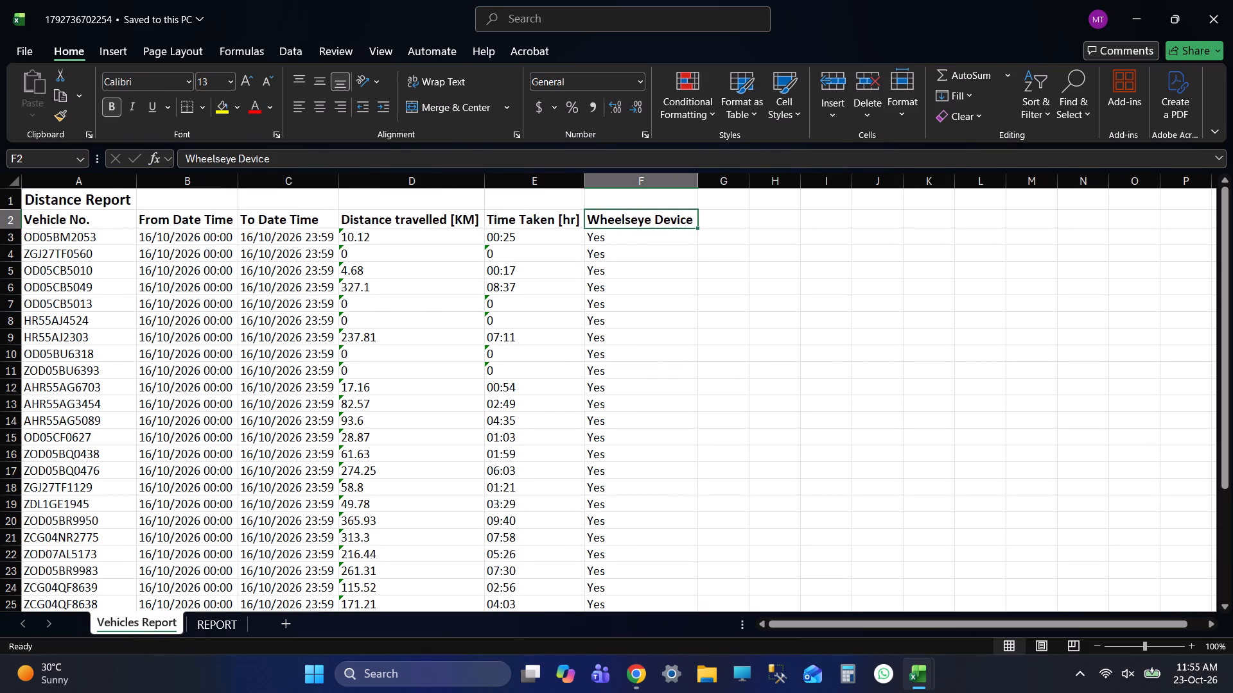
{"action": "left_click", "coordinate": [60, 218]}
{"action": "scroll", "coordinate": [272, 302], "scroll_direction": "up", "scroll_amount": 6}
{"action": "scroll", "coordinate": [496, 336], "scroll_direction": "down", "scroll_amount": 1}
{"action": "scroll", "coordinate": [496, 336], "scroll_direction": "up", "scroll_amount": 2}
{"action": "key", "text": "Left"}
{"action": "key", "text": "Left"}
{"action": "key", "text": "Left"}
{"action": "key", "text": "Left"}
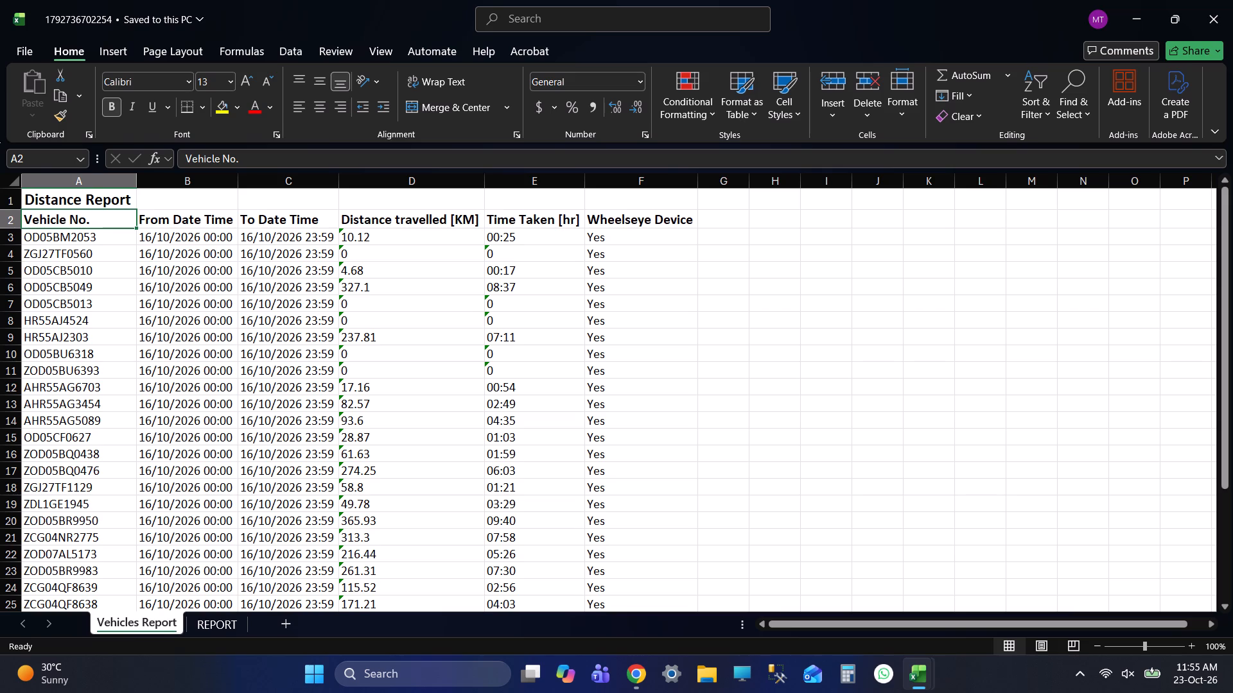
{"action": "key", "text": "Left"}
{"action": "key", "text": "Left"}
{"action": "key", "text": "ctrl+shift+l"}
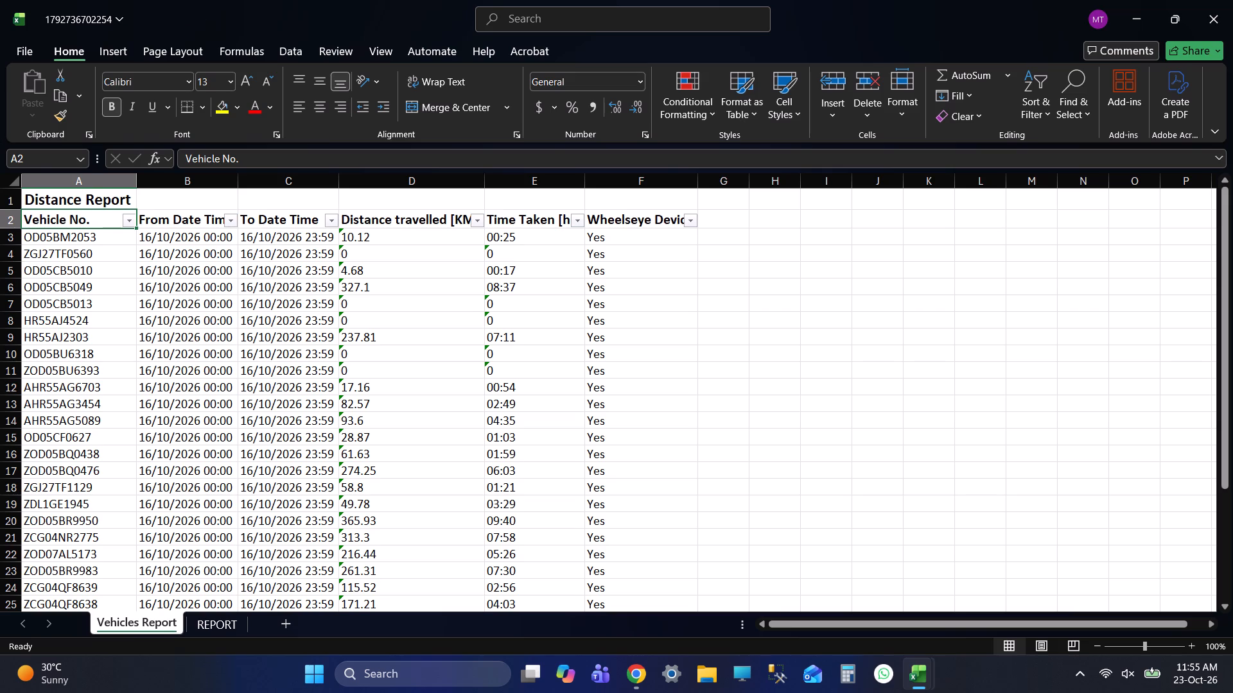
{"action": "left_click", "coordinate": [904, 264]}
{"action": "key", "text": "ctrl+s"}
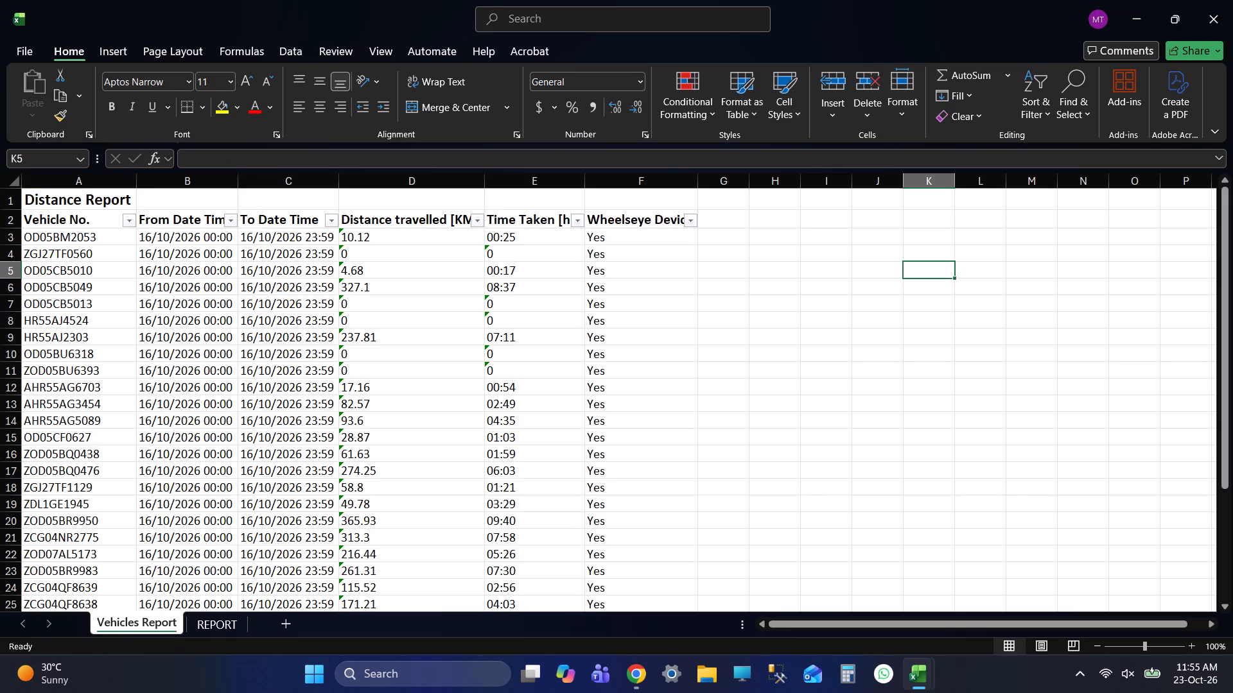
{"action": "left_click", "coordinate": [123, 219]}
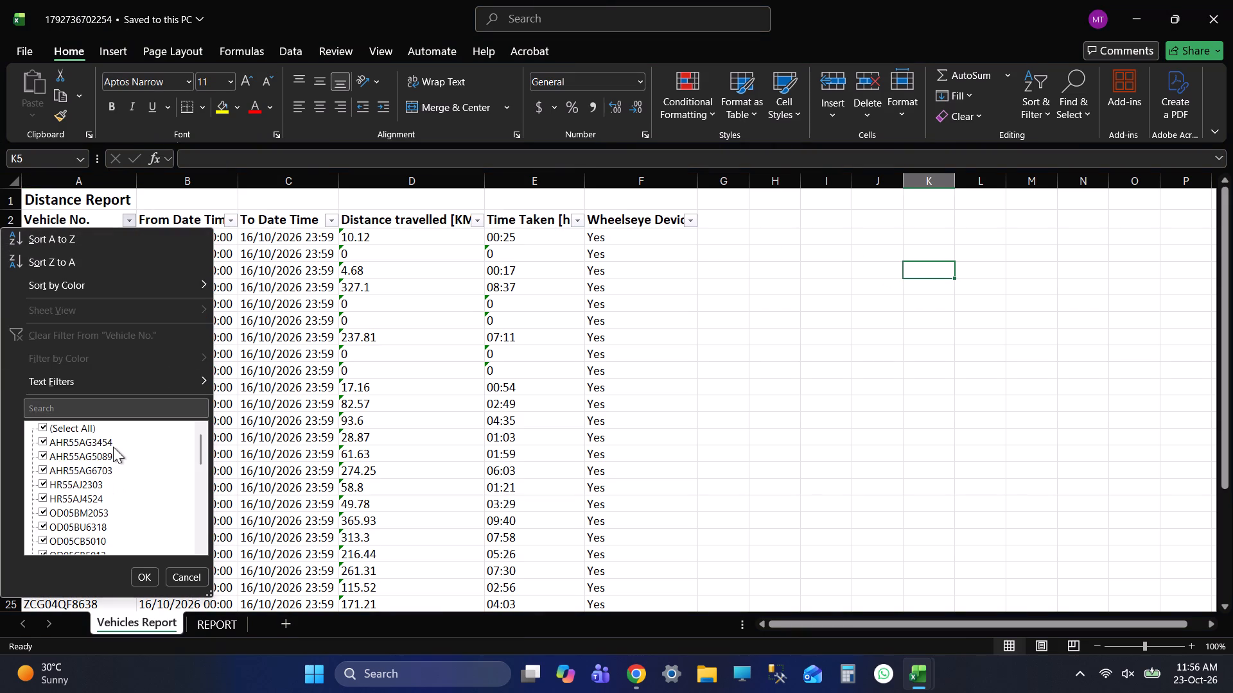
{"action": "left_click", "coordinate": [96, 437]}
{"action": "left_click", "coordinate": [84, 451]}
{"action": "left_click", "coordinate": [87, 461]}
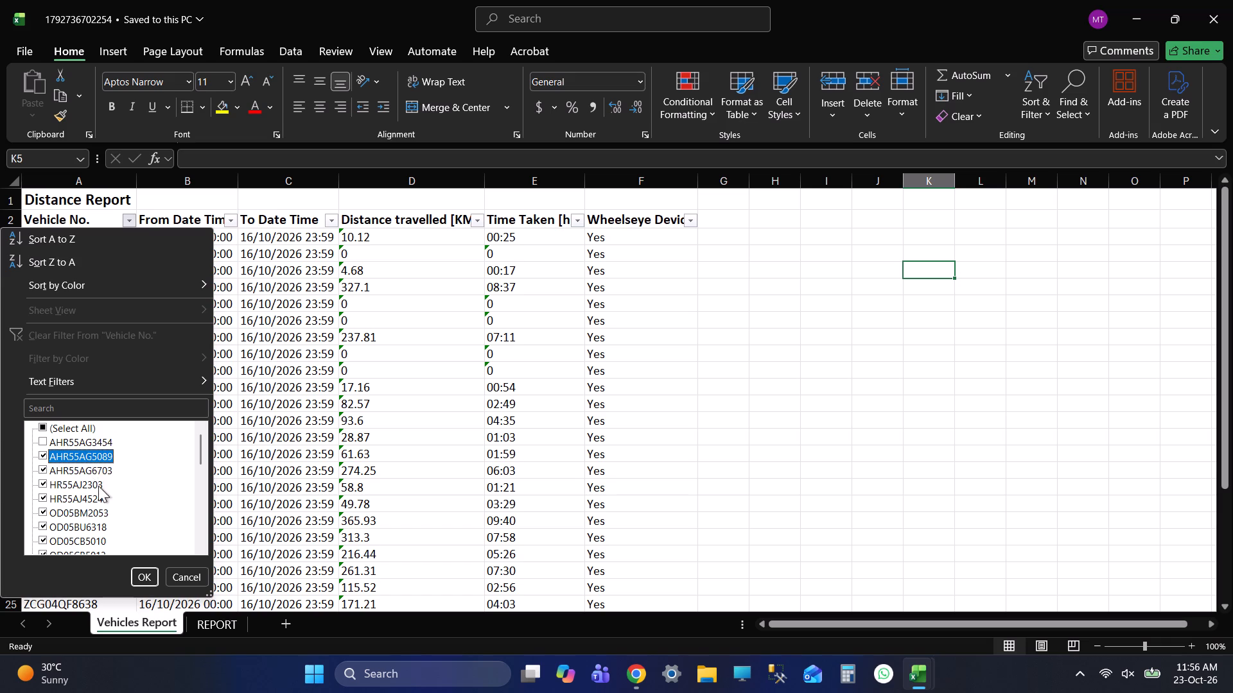
{"action": "left_click", "coordinate": [93, 458]}
{"action": "left_click", "coordinate": [94, 463]}
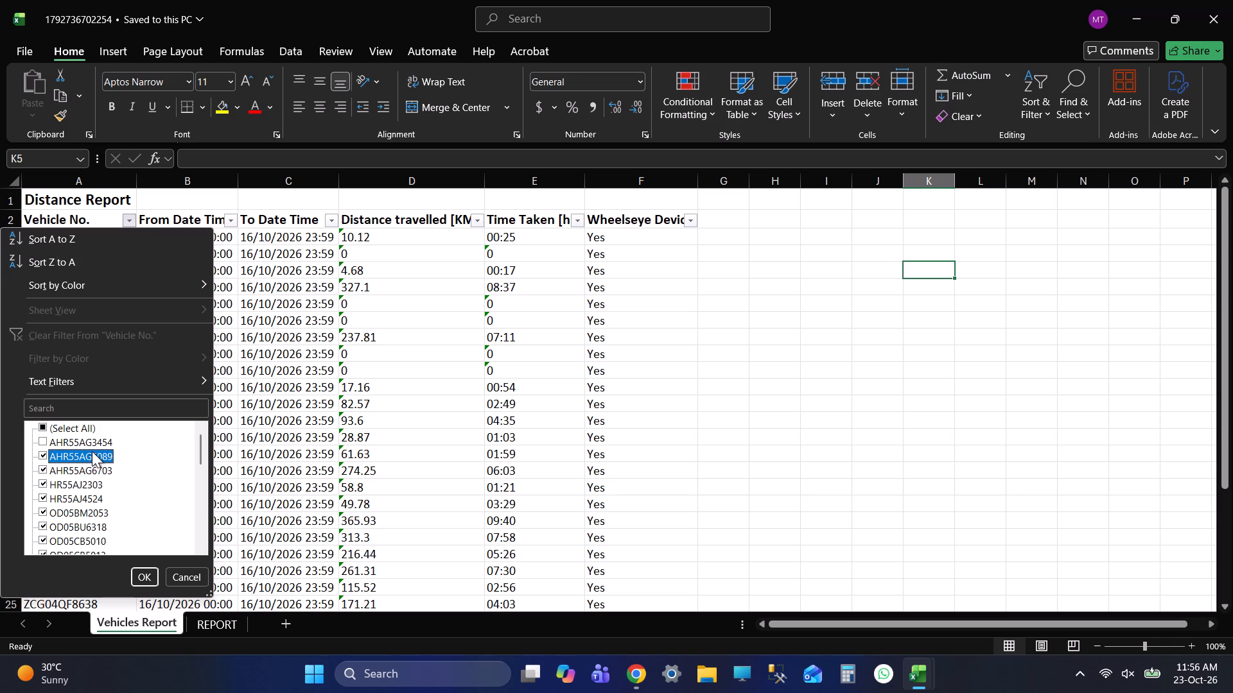
{"action": "left_click", "coordinate": [92, 451]}
{"action": "left_click", "coordinate": [88, 468]}
{"action": "left_click", "coordinate": [82, 485]}
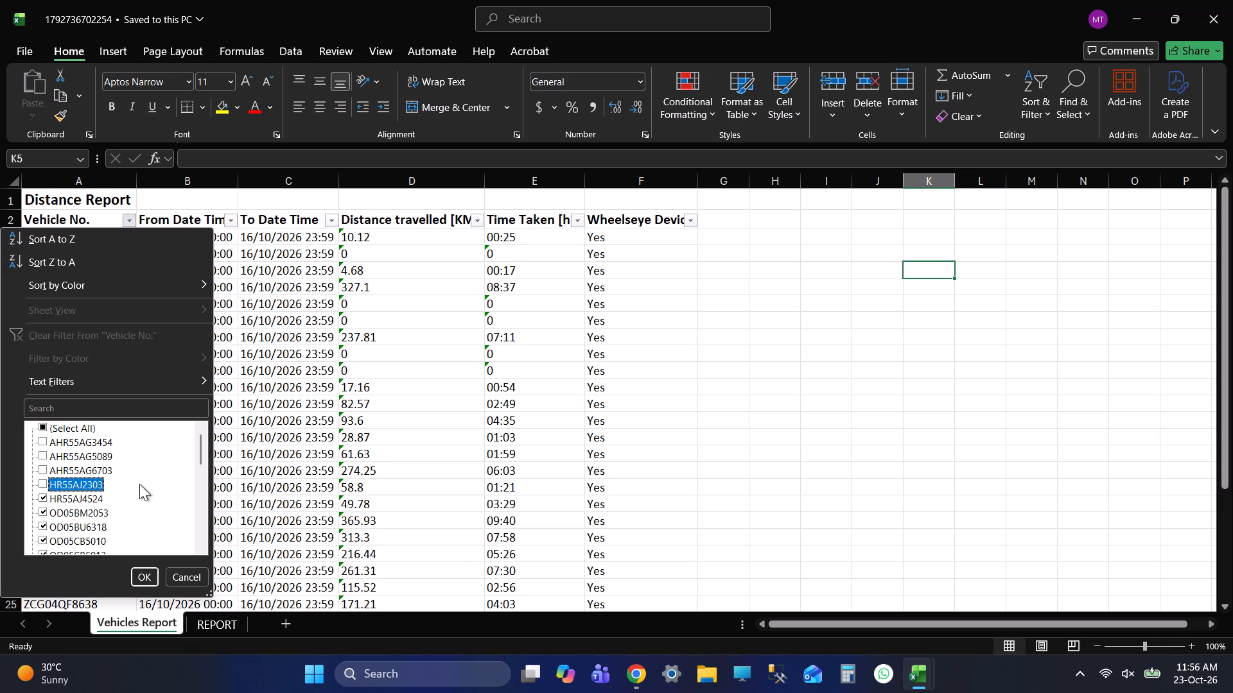
{"action": "left_click", "coordinate": [94, 497]}
{"action": "scroll", "coordinate": [132, 472], "scroll_direction": "down", "scroll_amount": 2}
{"action": "scroll", "coordinate": [132, 472], "scroll_direction": "up", "scroll_amount": 5}
{"action": "scroll", "coordinate": [132, 470], "scroll_direction": "down", "scroll_amount": 1}
{"action": "scroll", "coordinate": [132, 470], "scroll_direction": "up", "scroll_amount": 6}
{"action": "scroll", "coordinate": [183, 495], "scroll_direction": "up", "scroll_amount": 5}
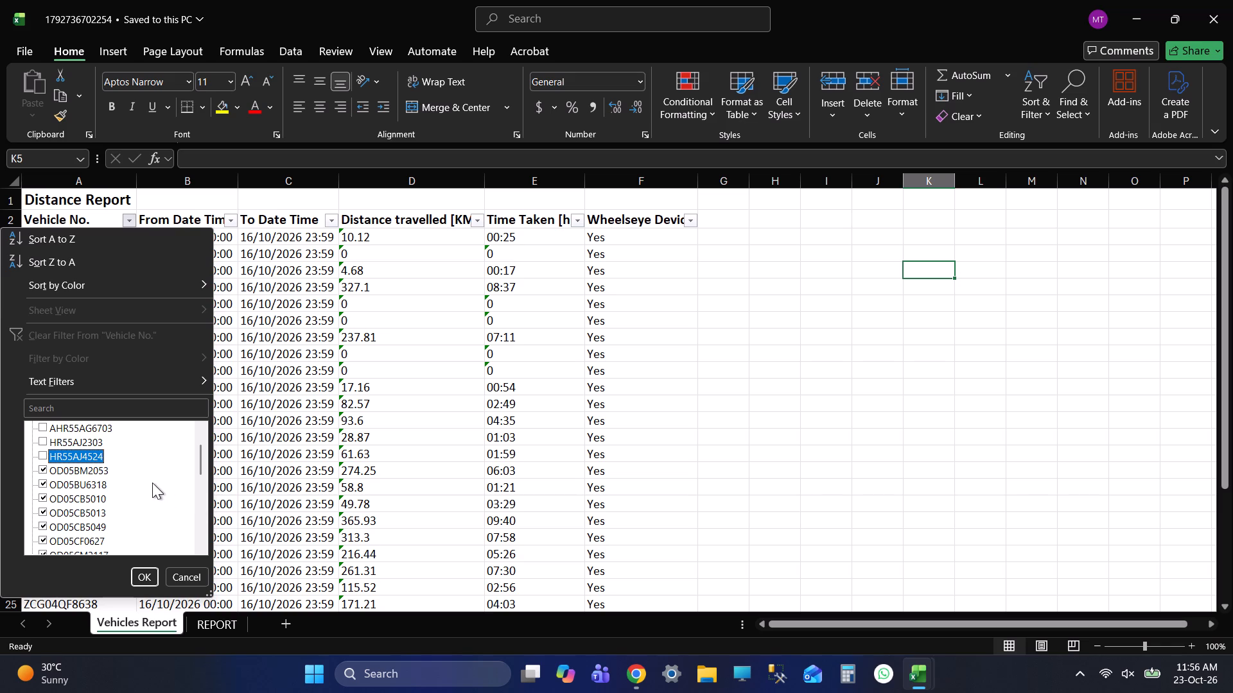
{"action": "scroll", "coordinate": [152, 484], "scroll_direction": "down", "scroll_amount": 9}
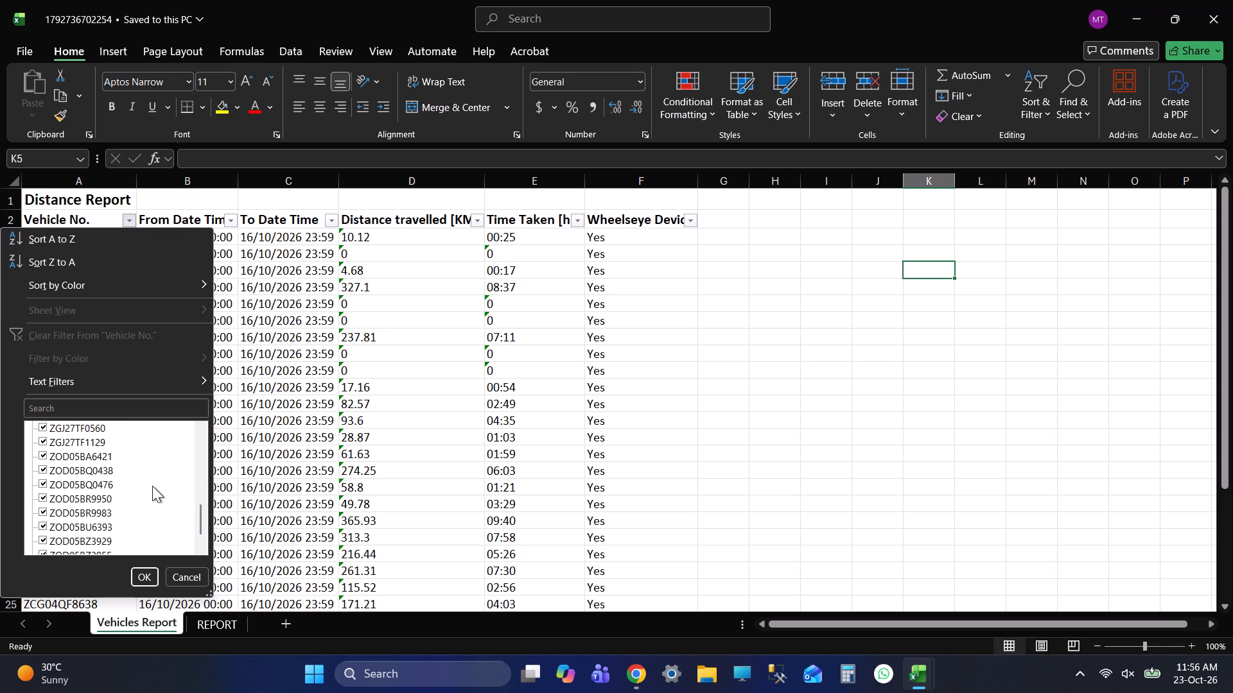
{"action": "scroll", "coordinate": [152, 486], "scroll_direction": "up", "scroll_amount": 3}
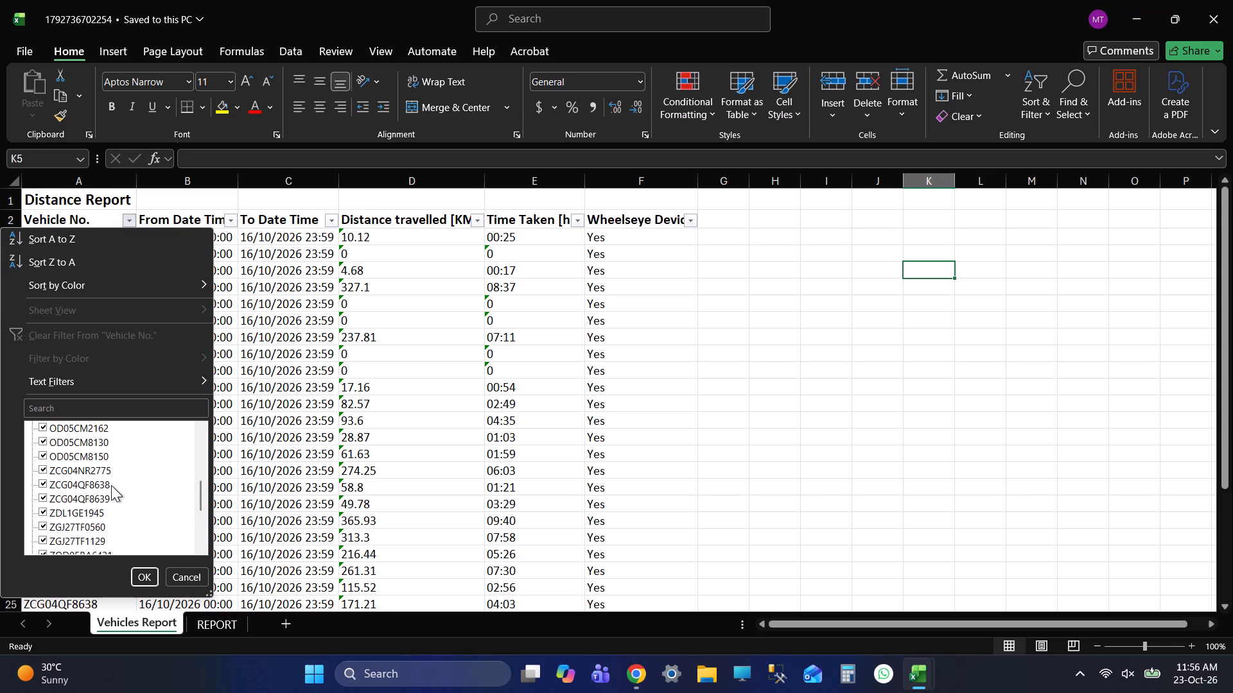
{"action": "left_click", "coordinate": [101, 485]}
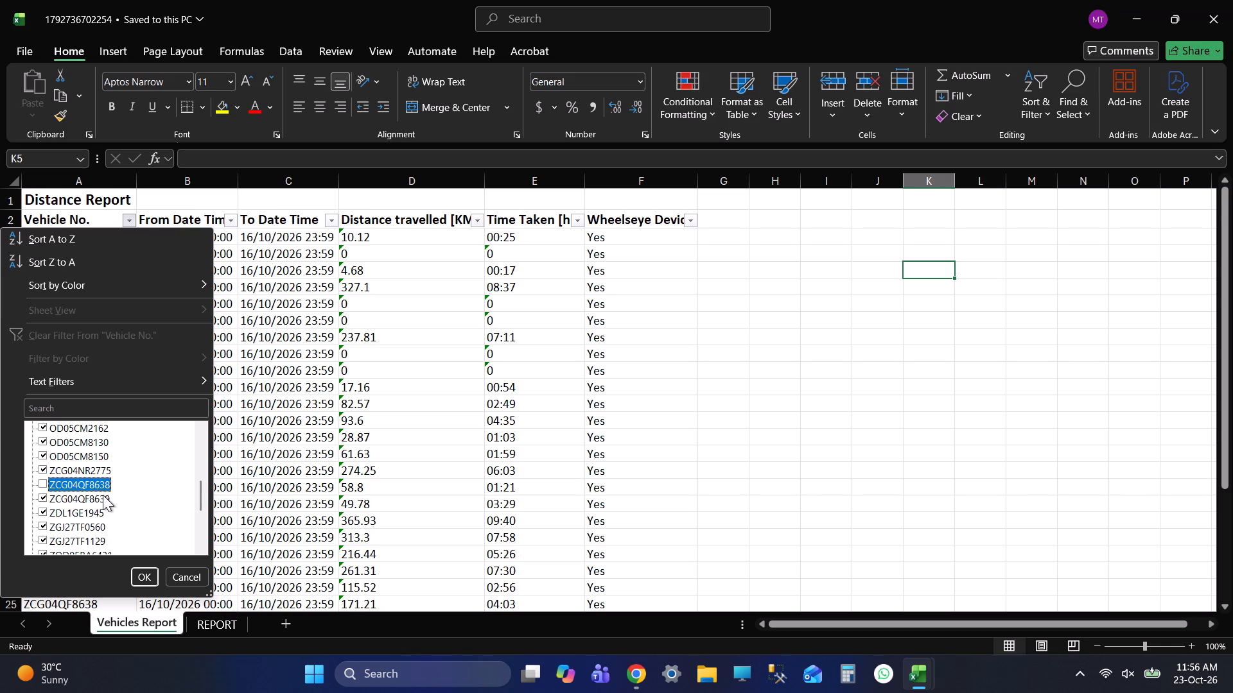
{"action": "left_click", "coordinate": [103, 495]}
{"action": "left_click", "coordinate": [85, 510]}
{"action": "left_click", "coordinate": [96, 528]}
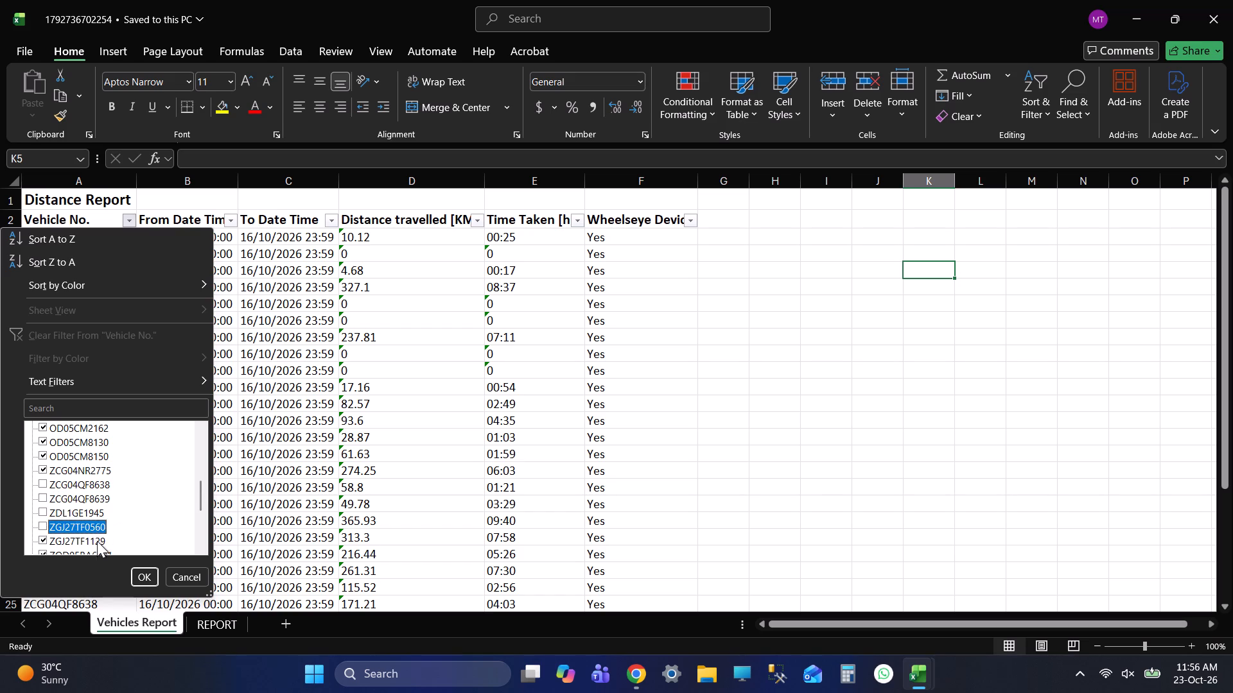
{"action": "left_click", "coordinate": [97, 544]}
{"action": "scroll", "coordinate": [124, 483], "scroll_direction": "down", "scroll_amount": 1}
{"action": "scroll", "coordinate": [124, 483], "scroll_direction": "up", "scroll_amount": 1}
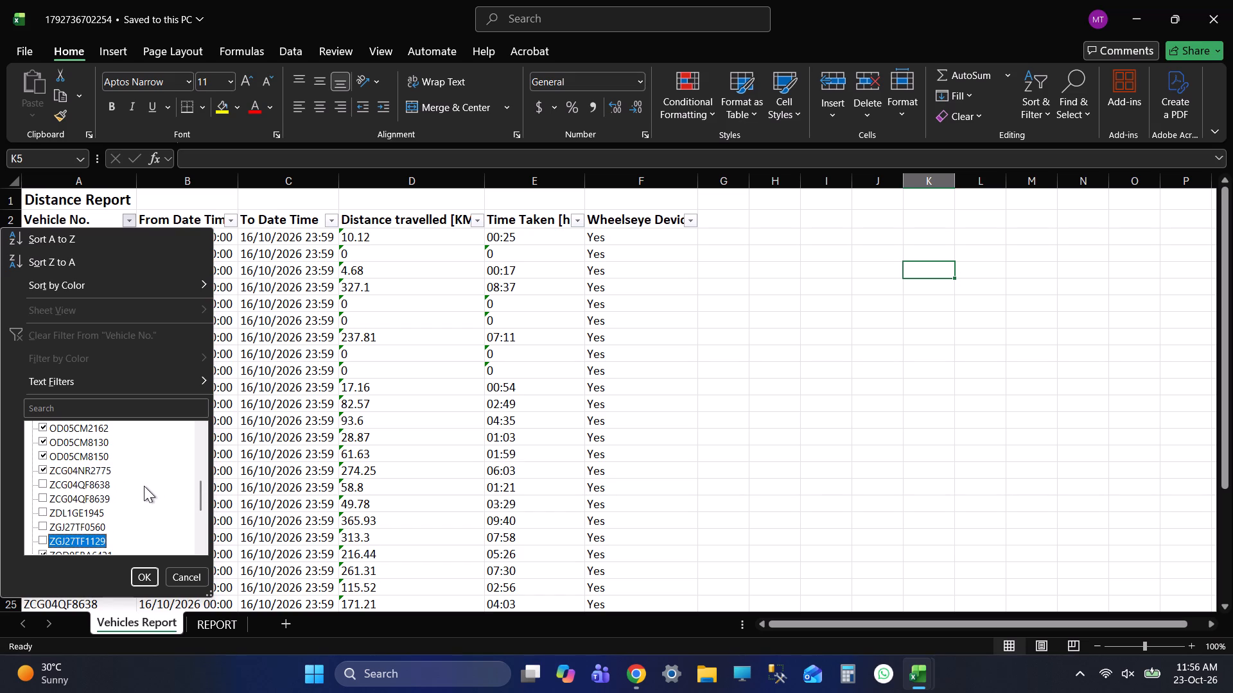
{"action": "scroll", "coordinate": [139, 502], "scroll_direction": "down", "scroll_amount": 1}
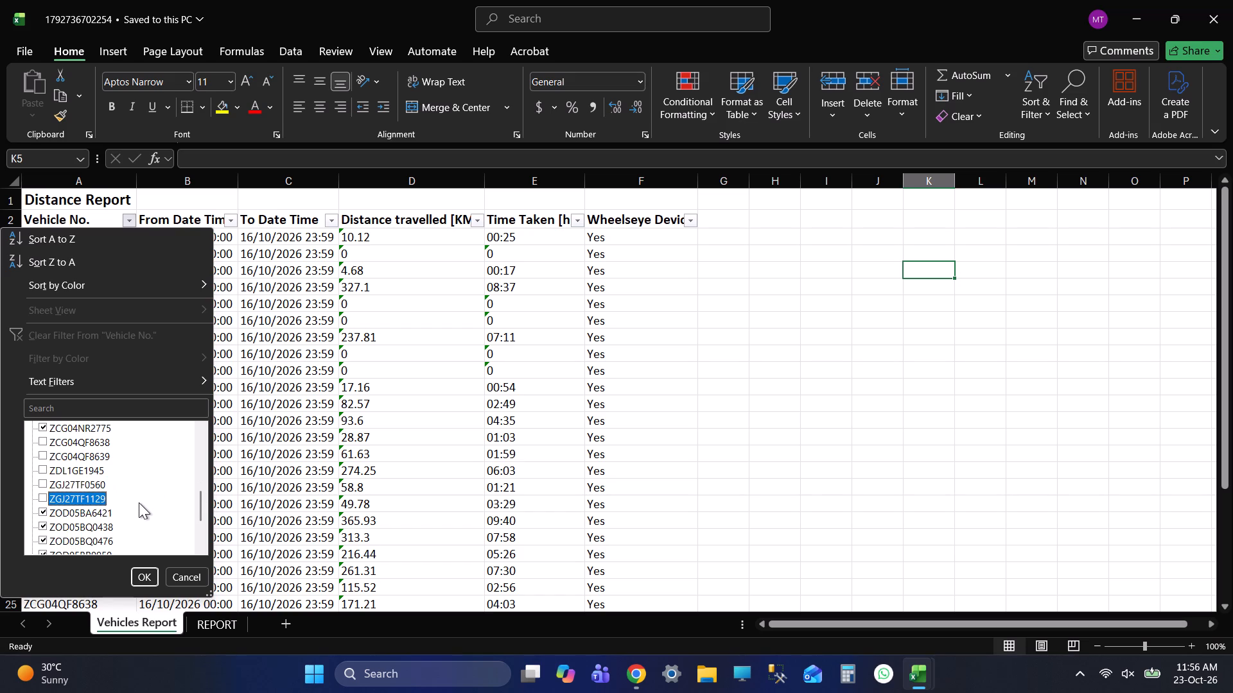
{"action": "left_click", "coordinate": [144, 579]}
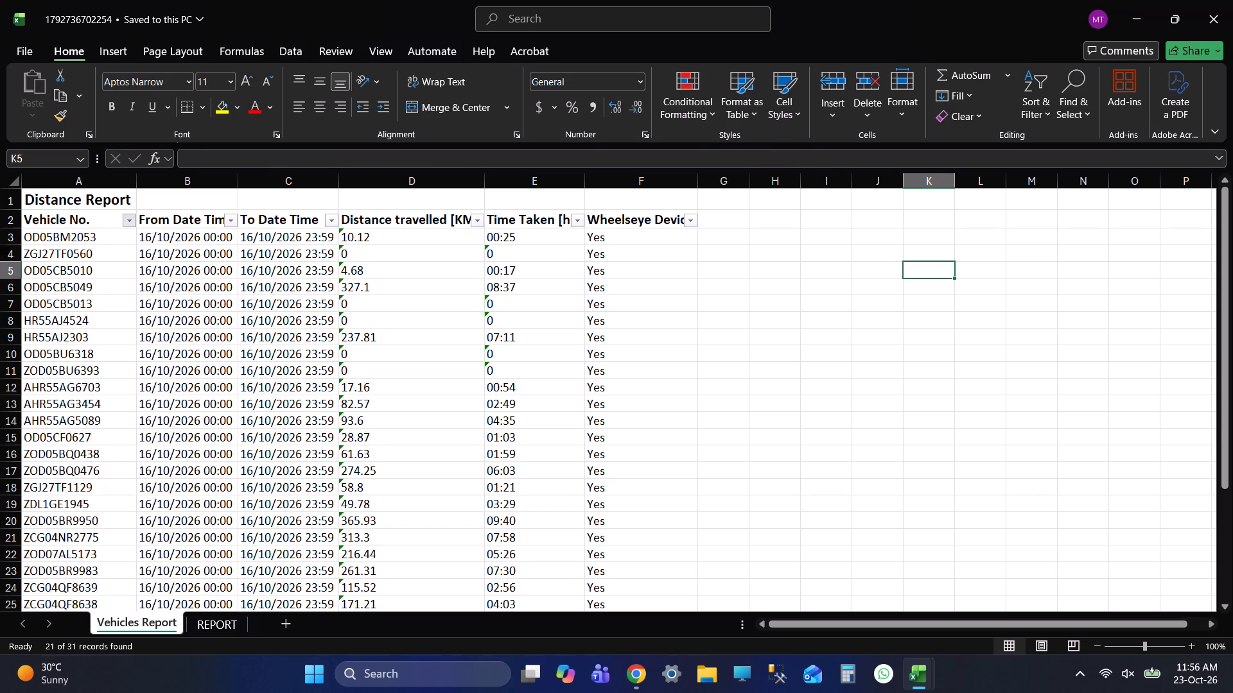
{"action": "left_click", "coordinate": [755, 354]}
{"action": "key", "text": "ctrl+s"}
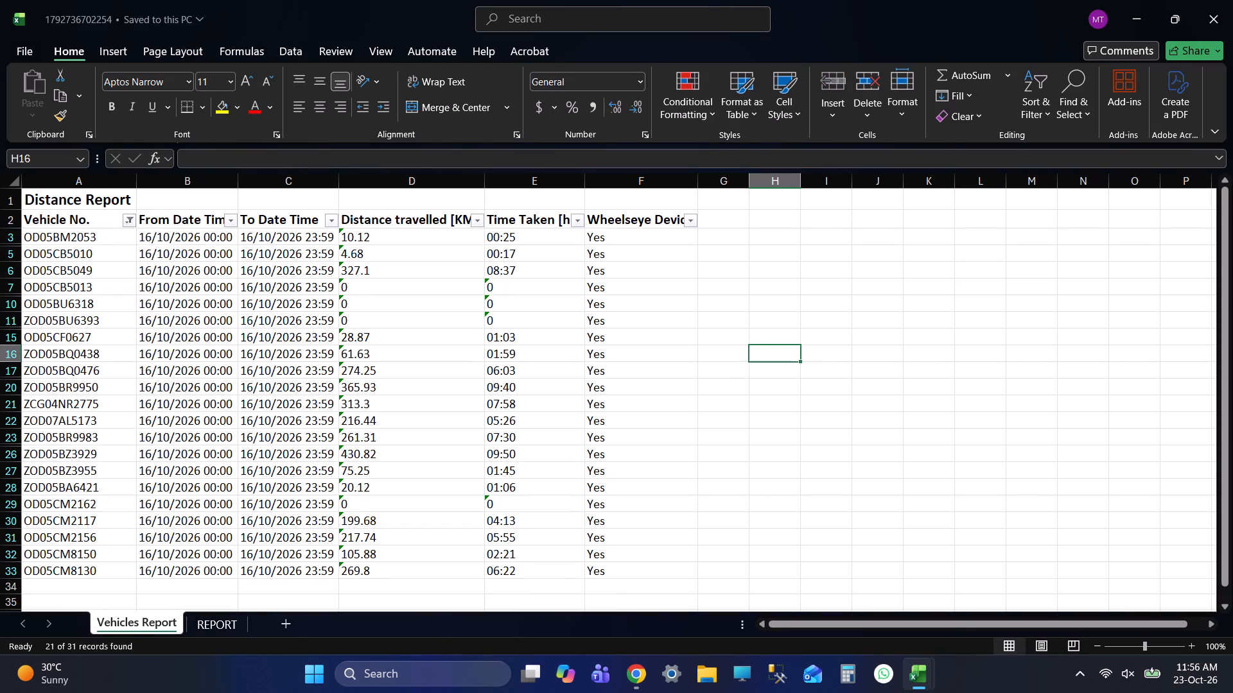
Copy the filtered columns A to F of Vehicles Report and paste them into the REPORT sheet starting at A1.
{"action": "left_click", "coordinate": [92, 179]}
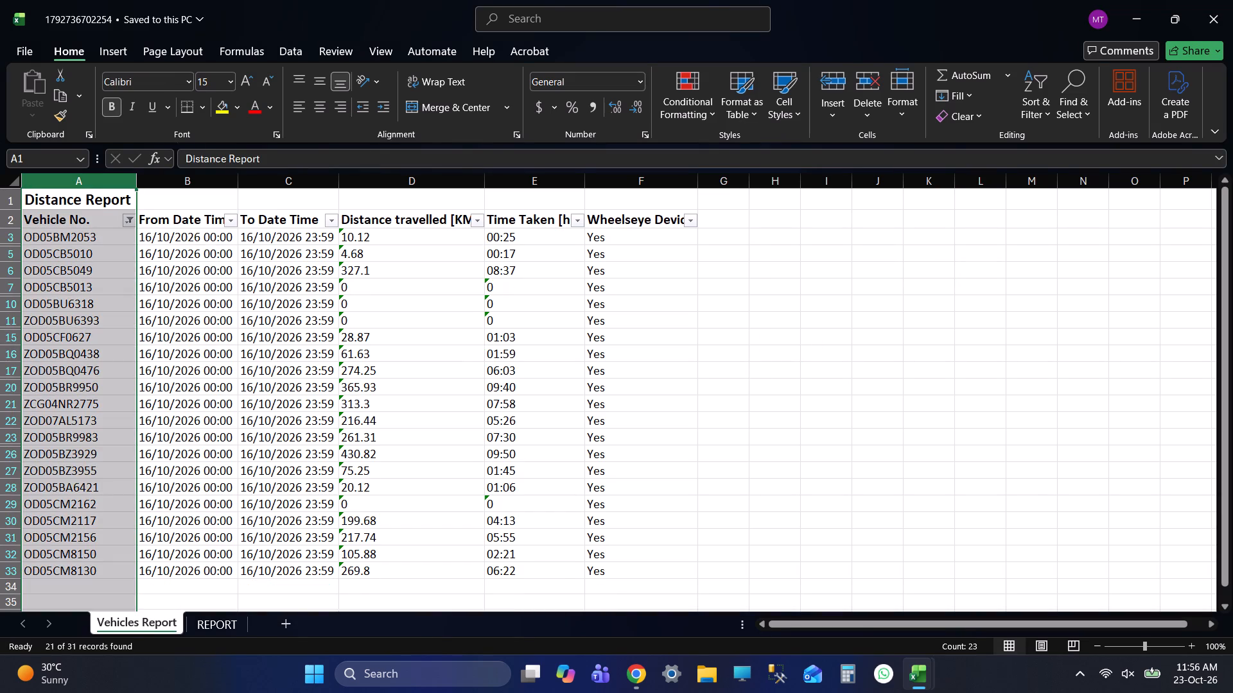
{"action": "key", "text": "shift+Right"}
{"action": "key", "text": "shift+Right"}
{"action": "key", "text": "shift+Right"}
{"action": "key", "text": "shift+Right"}
{"action": "key", "text": "shift+Right"}
{"action": "key", "text": "ctrl+c"}
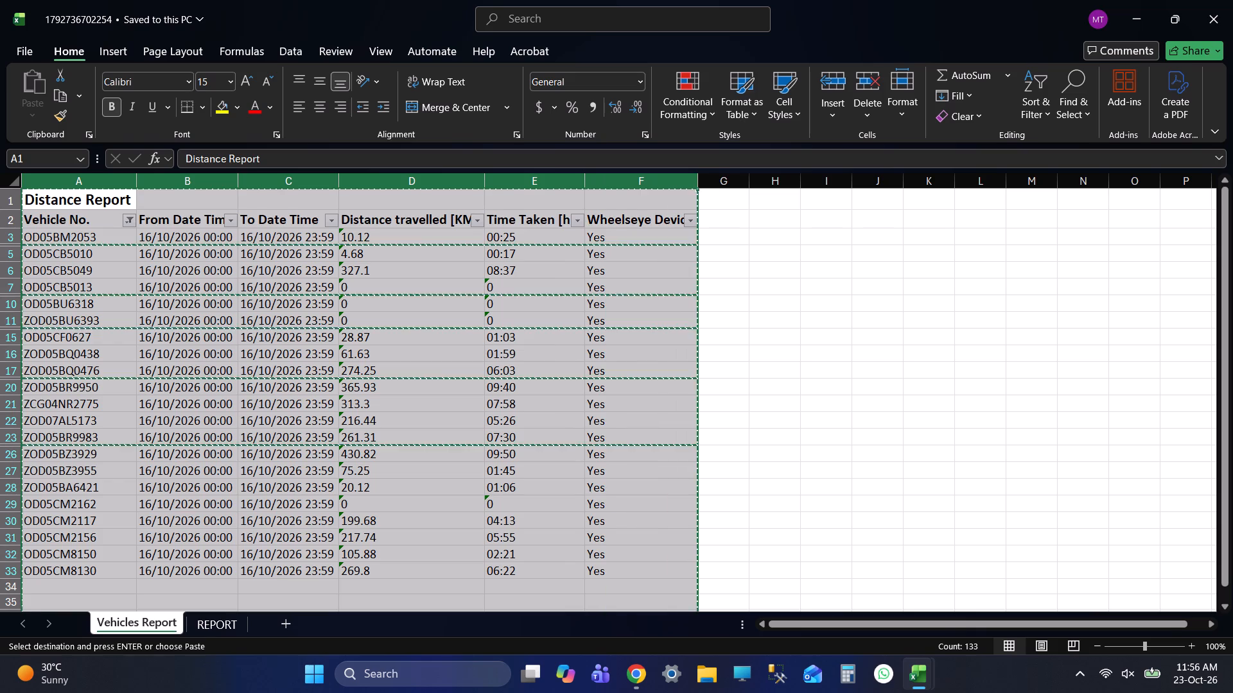
{"action": "left_click", "coordinate": [218, 630]}
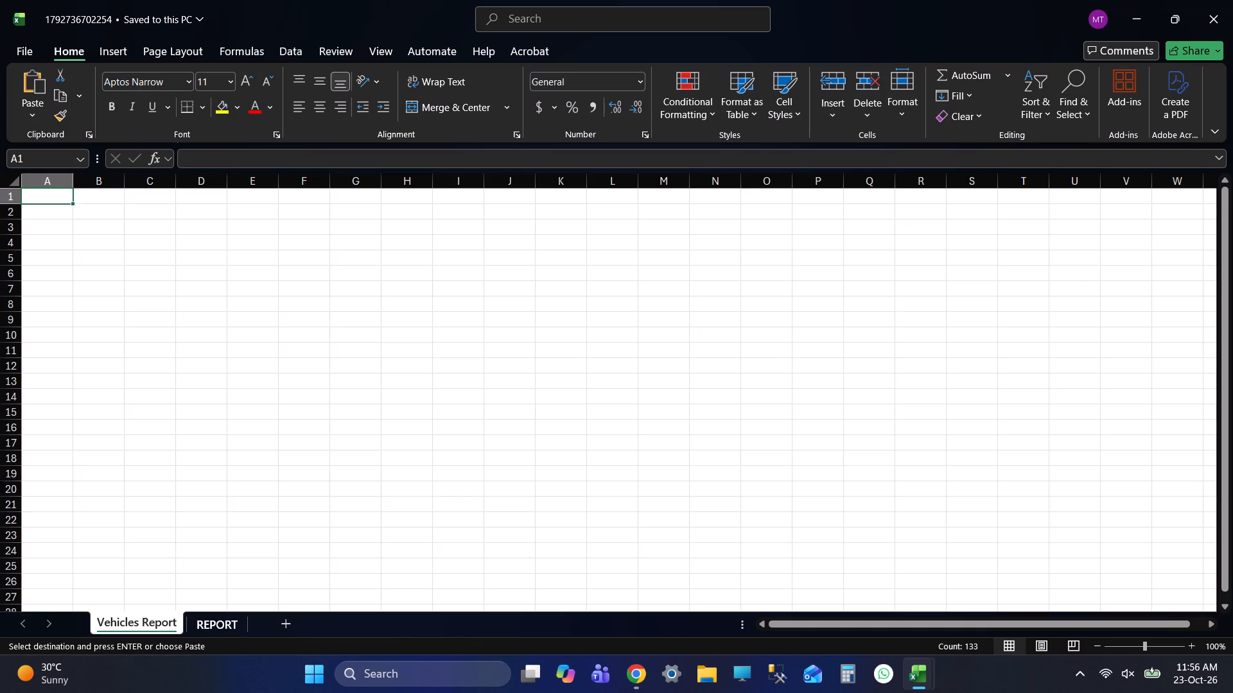
{"action": "key", "text": "ctrl+v"}
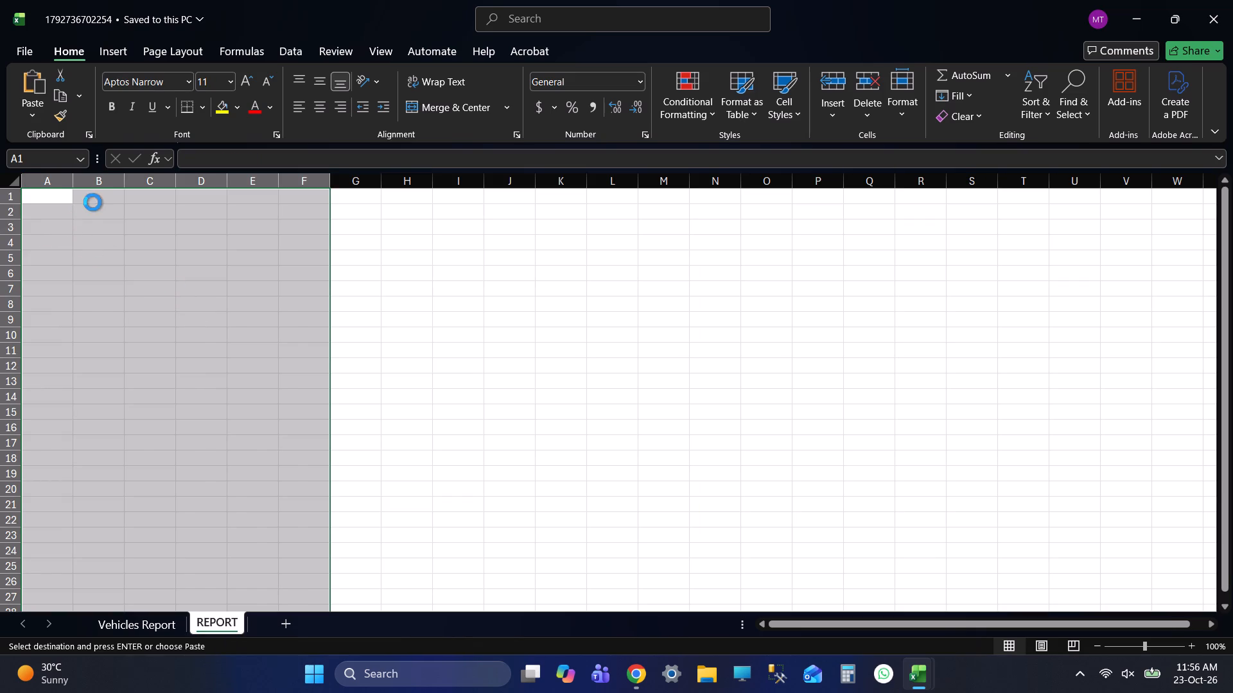
Autofit the widths of columns A to F in the REPORT sheet and save the workbook.
{"action": "left_click", "coordinate": [55, 187]}
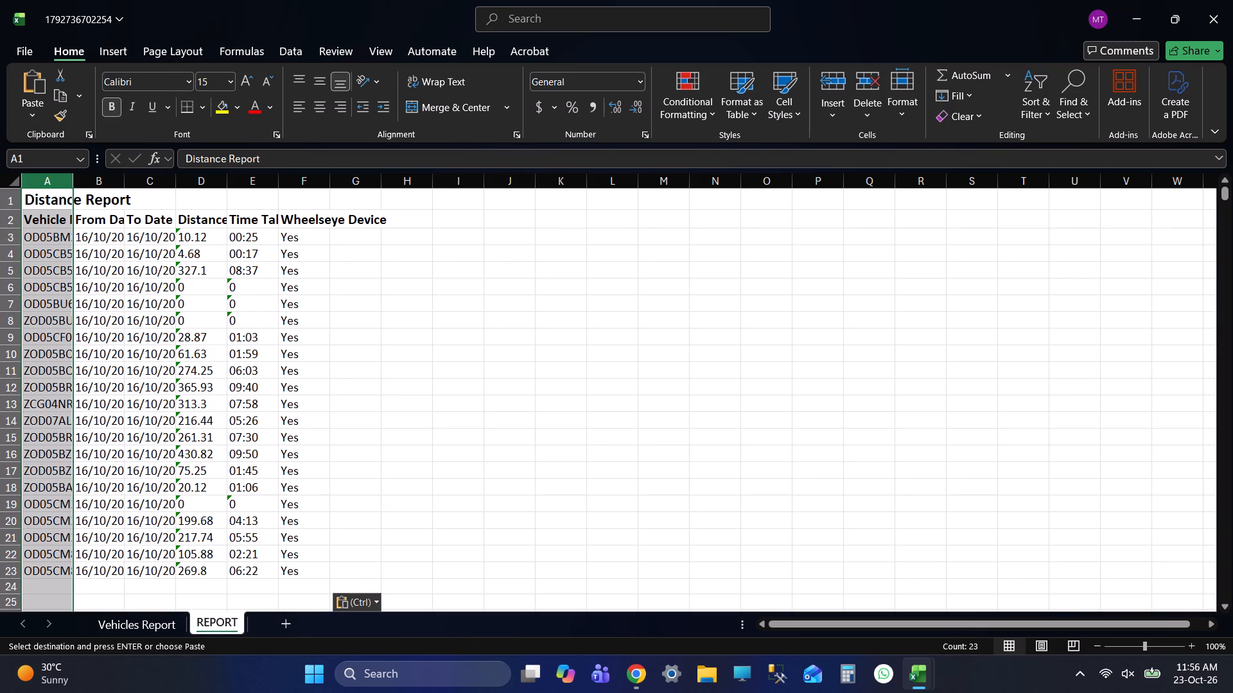
{"action": "key", "text": "shift+Right"}
{"action": "key", "text": "shift+Right"}
{"action": "key", "text": "shift+Right"}
{"action": "key", "text": "shift+Right"}
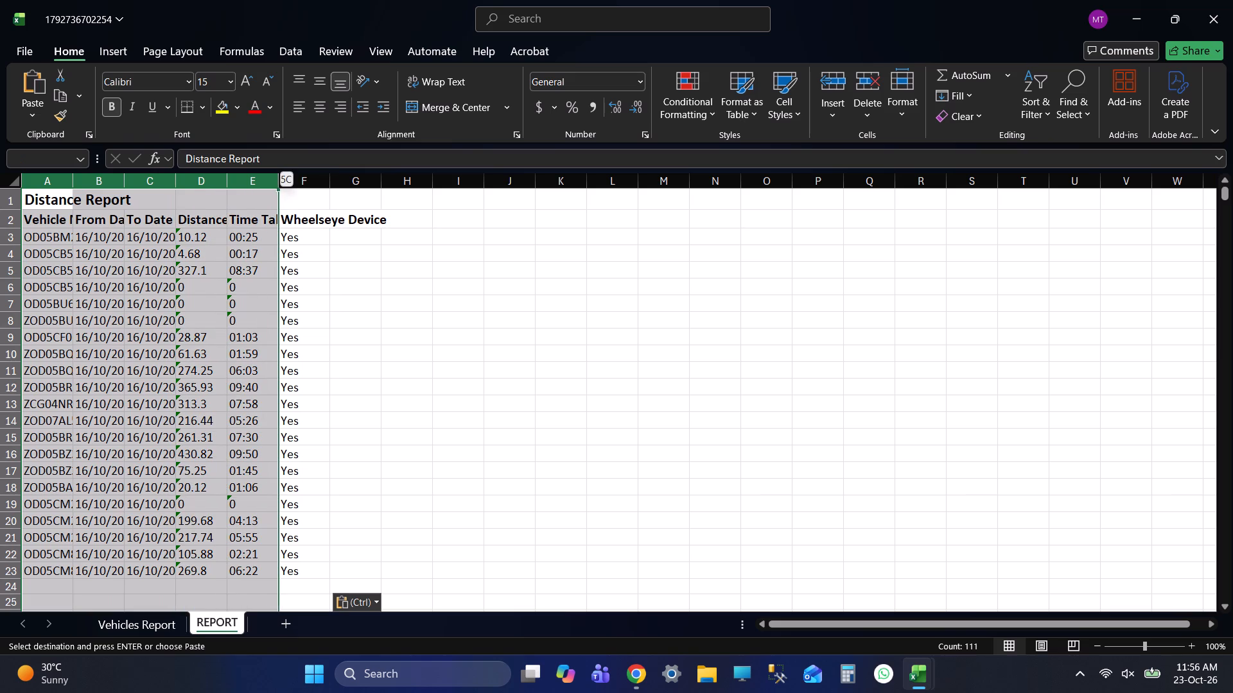
{"action": "key", "text": "shift+Right"}
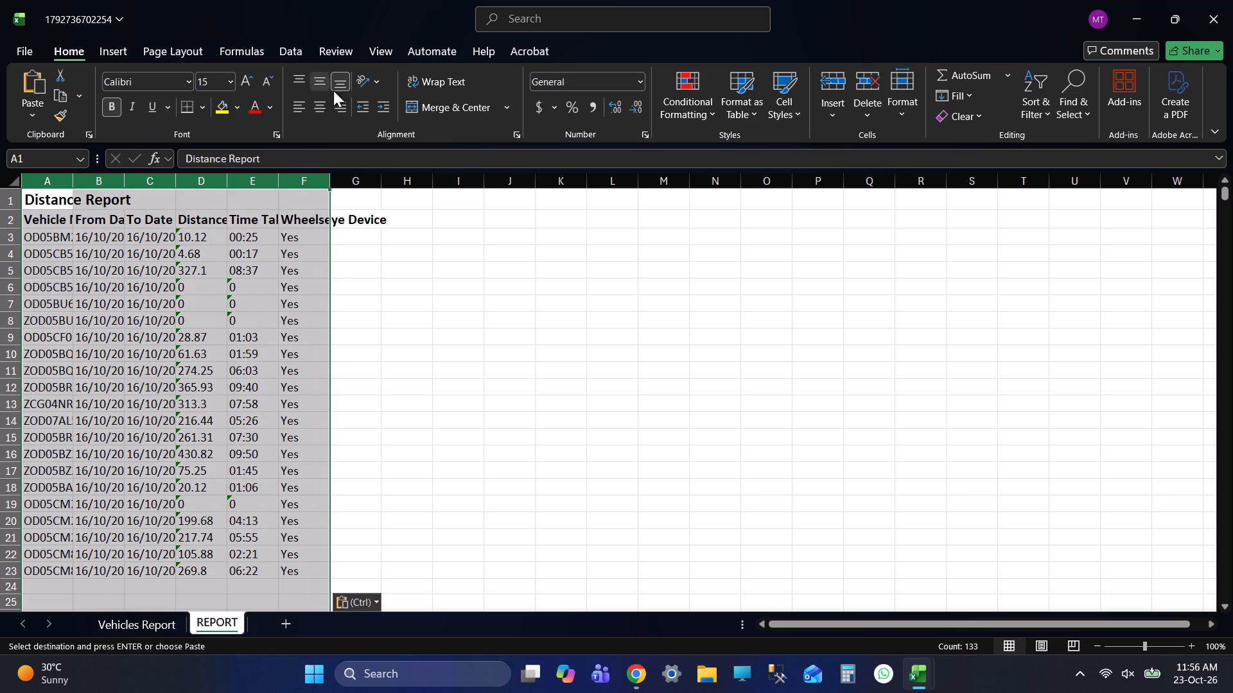
{"action": "double_click", "coordinate": [323, 182]}
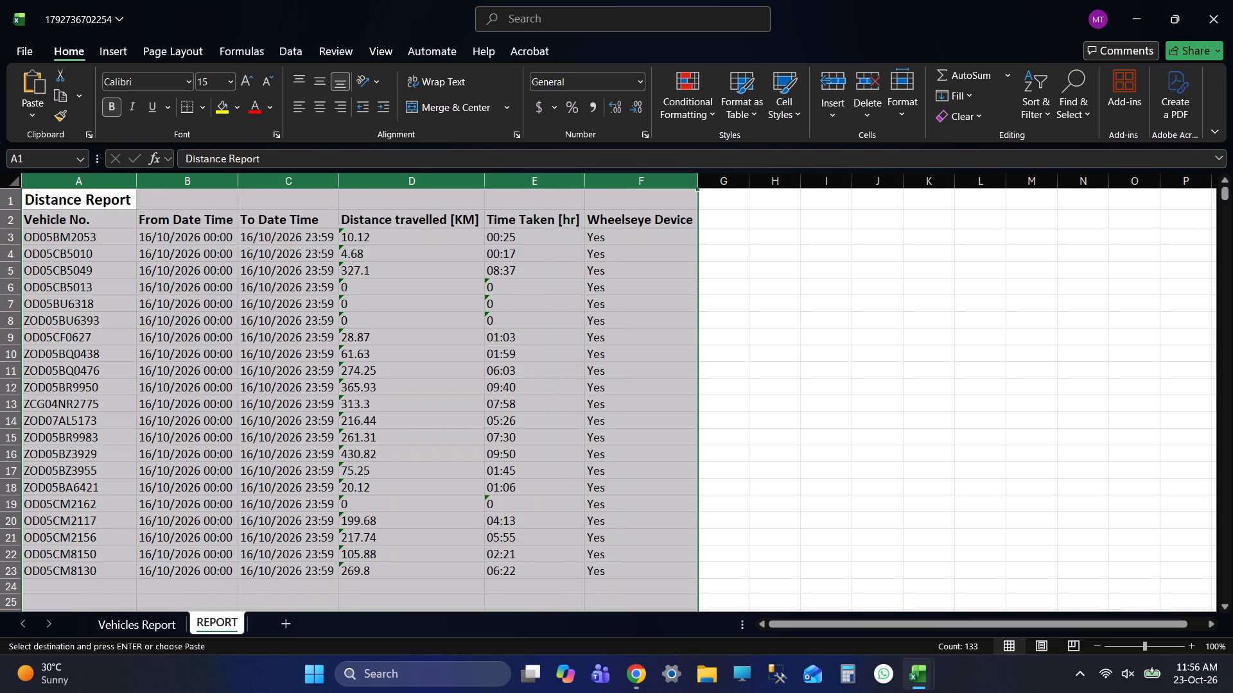
{"action": "left_click", "coordinate": [755, 237]}
{"action": "key", "text": "ctrl+s"}
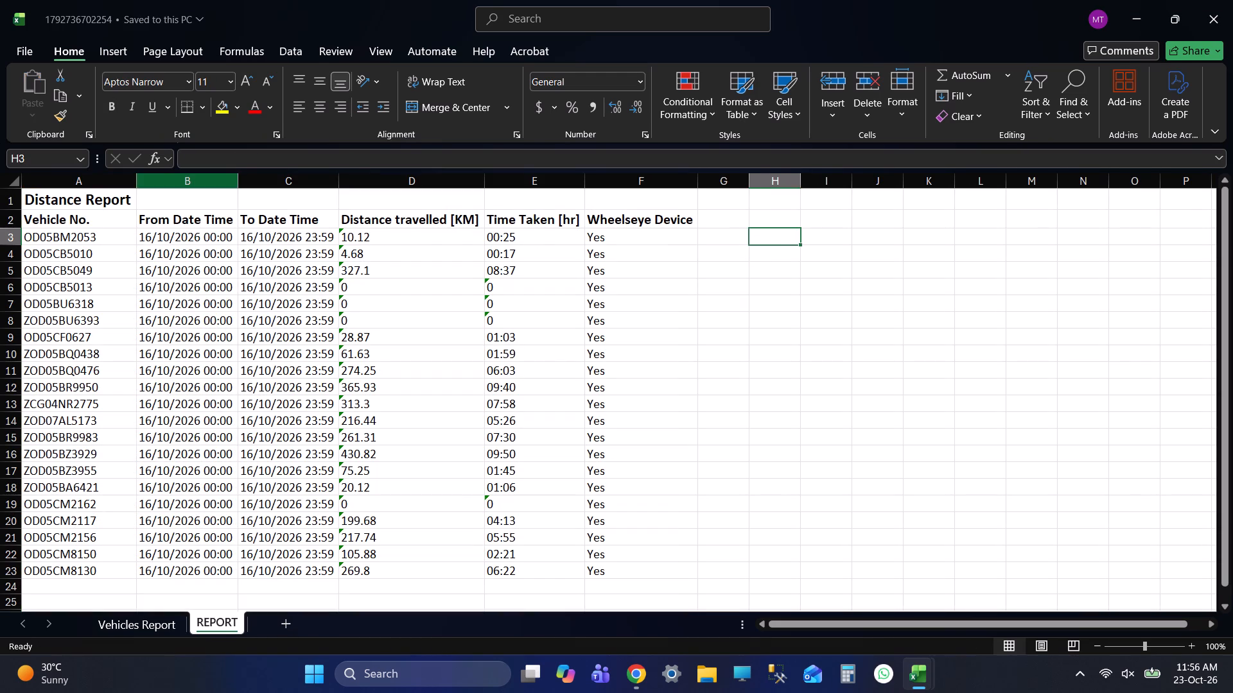
Delete the From Date Time and To Date Time columns and everything from Time Taken [hr] rightwards, then save the workbook.
{"action": "left_click", "coordinate": [171, 183]}
{"action": "key", "text": "shift+Right"}
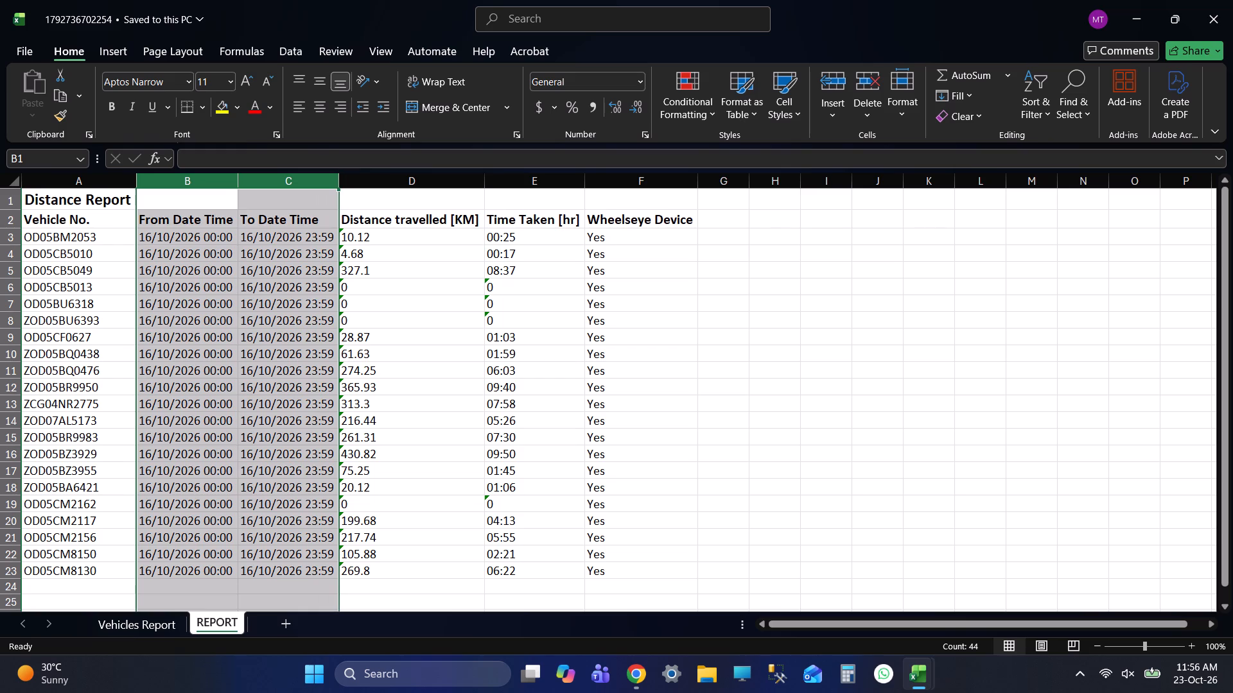
{"action": "key", "text": "ctrl+minus"}
{"action": "left_click", "coordinate": [340, 187]}
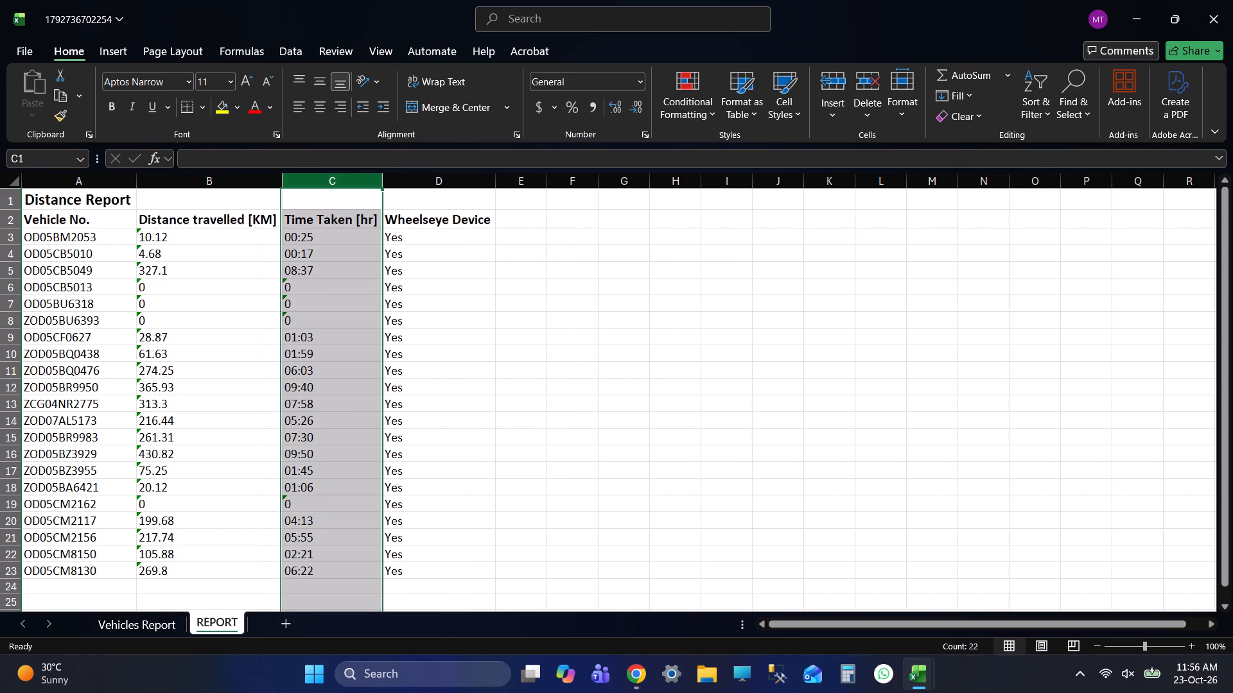
{"action": "key", "text": "ctrl+shift+Right"}
{"action": "key", "text": "ctrl+minus"}
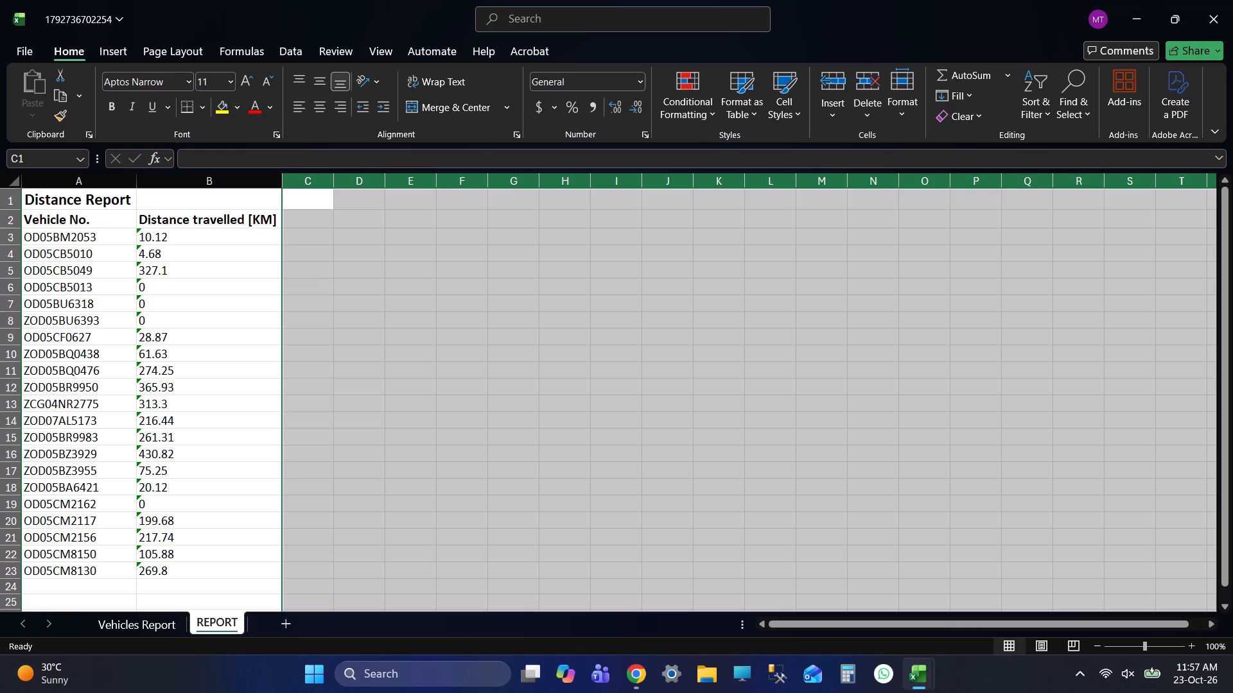
{"action": "left_click", "coordinate": [315, 221]}
{"action": "key", "text": "ctrl+s"}
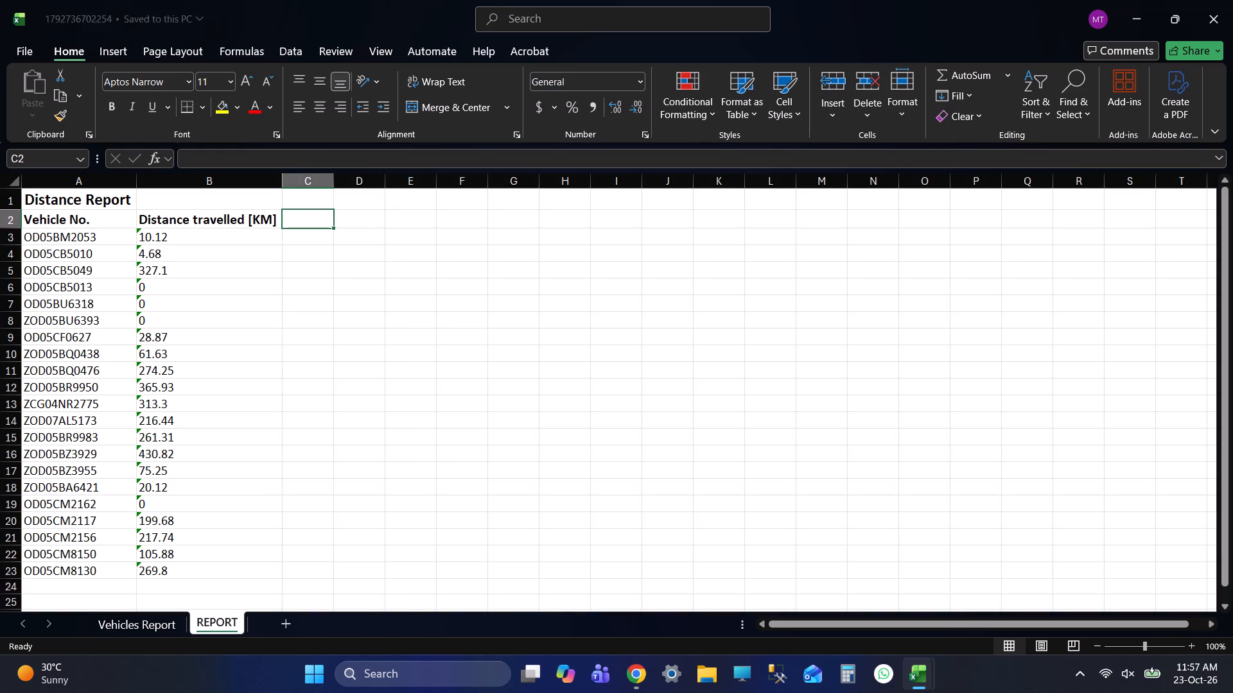
{"action": "key", "text": "ctrl+s"}
{"action": "key", "text": "ctrl+s"}
{"action": "key", "text": "ctrl+s"}
{"action": "key", "text": "ctrl+s"}
{"action": "key", "text": "ctrl+s"}
Convert the text-stored distances in B3:B23 to numbers and save the workbook.
{"action": "left_click", "coordinate": [168, 233]}
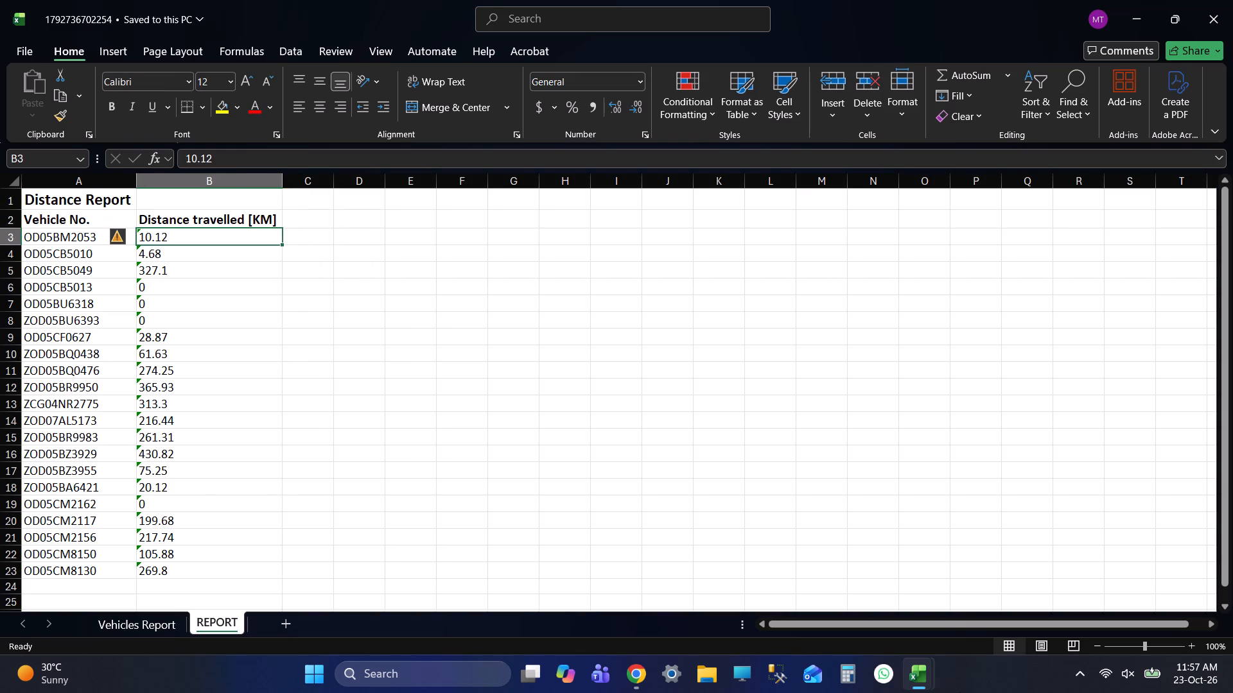
{"action": "key", "text": "ctrl+shift+Down"}
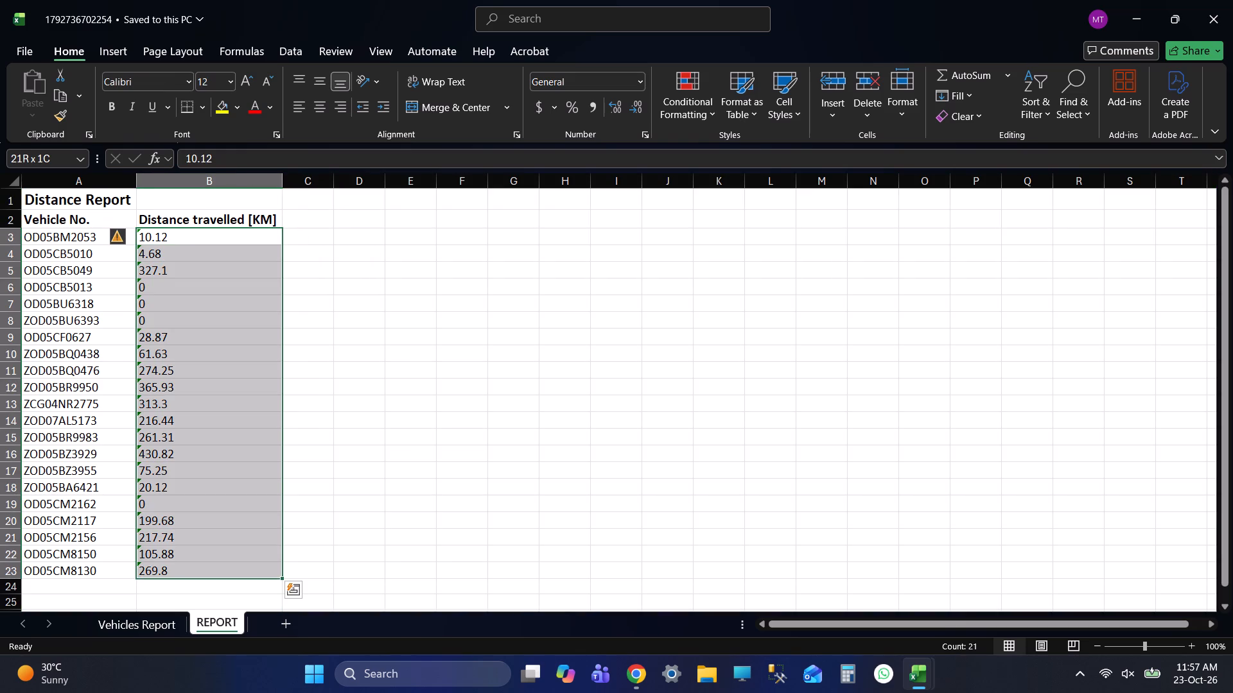
{"action": "left_click", "coordinate": [127, 234]}
{"action": "left_click", "coordinate": [200, 243]}
{"action": "key", "text": "ctrl+shift+Down"}
{"action": "left_click", "coordinate": [114, 232]}
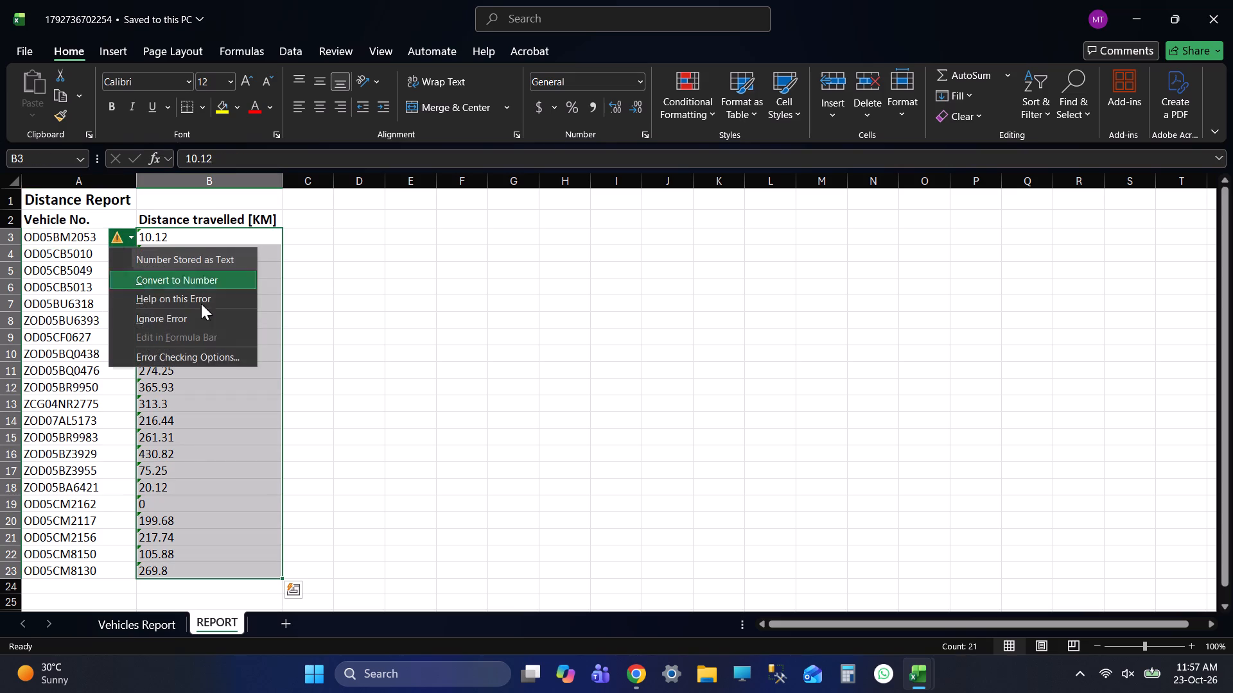
{"action": "left_click", "coordinate": [238, 285]}
{"action": "left_click", "coordinate": [413, 235]}
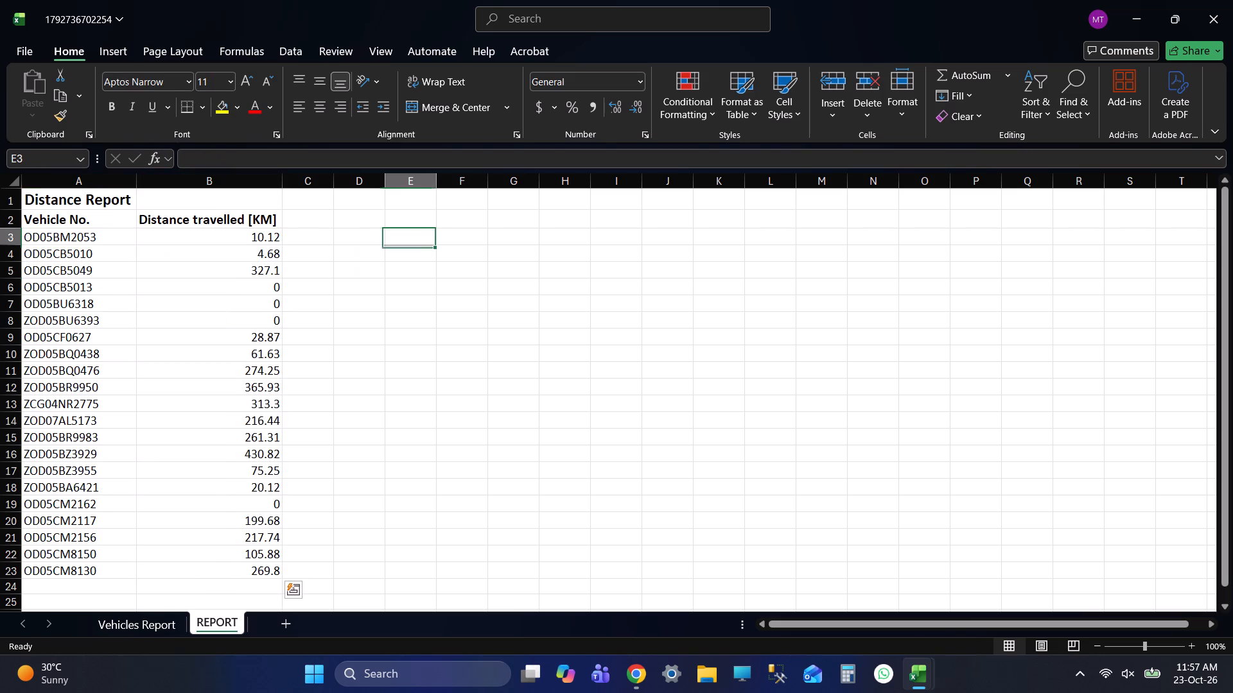
{"action": "key", "text": "ctrl+s"}
{"action": "key", "text": "ctrl+s"}
{"action": "key", "text": "ctrl+s"}
{"action": "key", "text": "ctrl+s"}
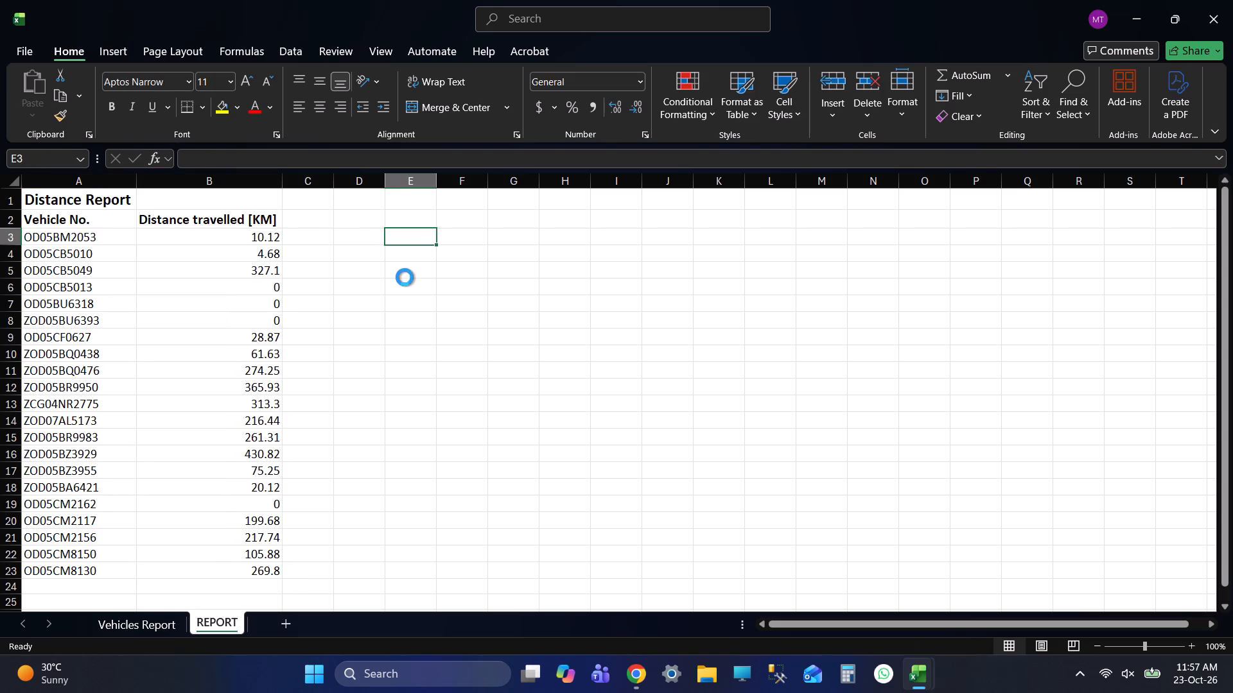
{"action": "key", "text": "ctrl+s"}
{"action": "key", "text": "ctrl+s"}
{"action": "key", "text": "ctrl+s"}
{"action": "key", "text": "ctrl+s"}
{"action": "key", "text": "ctrl+s"}
{"action": "key", "text": "ctrl+s"}
Reduce the distances in B3:B23 to zero decimal places and save the workbook.
{"action": "left_click_drag", "start_coordinate": [247, 235], "coordinate": [277, 440]}
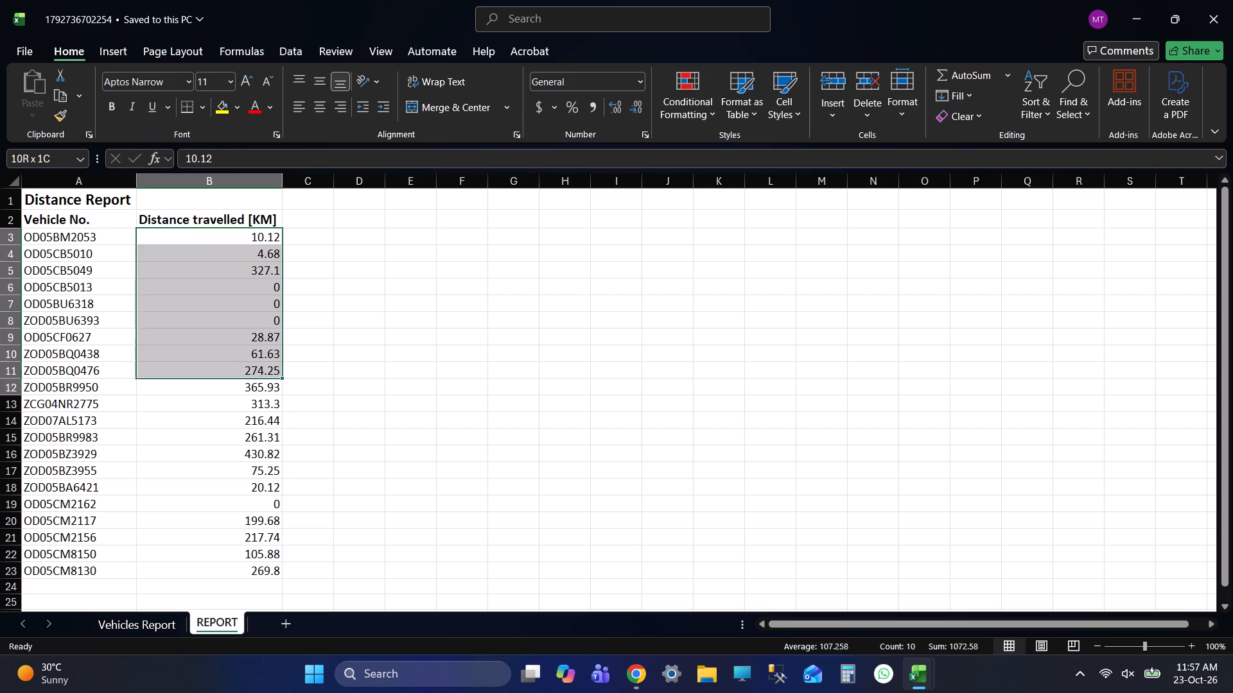
{"action": "left_click_drag", "start_coordinate": [277, 440], "coordinate": [260, 569]}
{"action": "scroll", "coordinate": [336, 368], "scroll_direction": "up", "scroll_amount": 7}
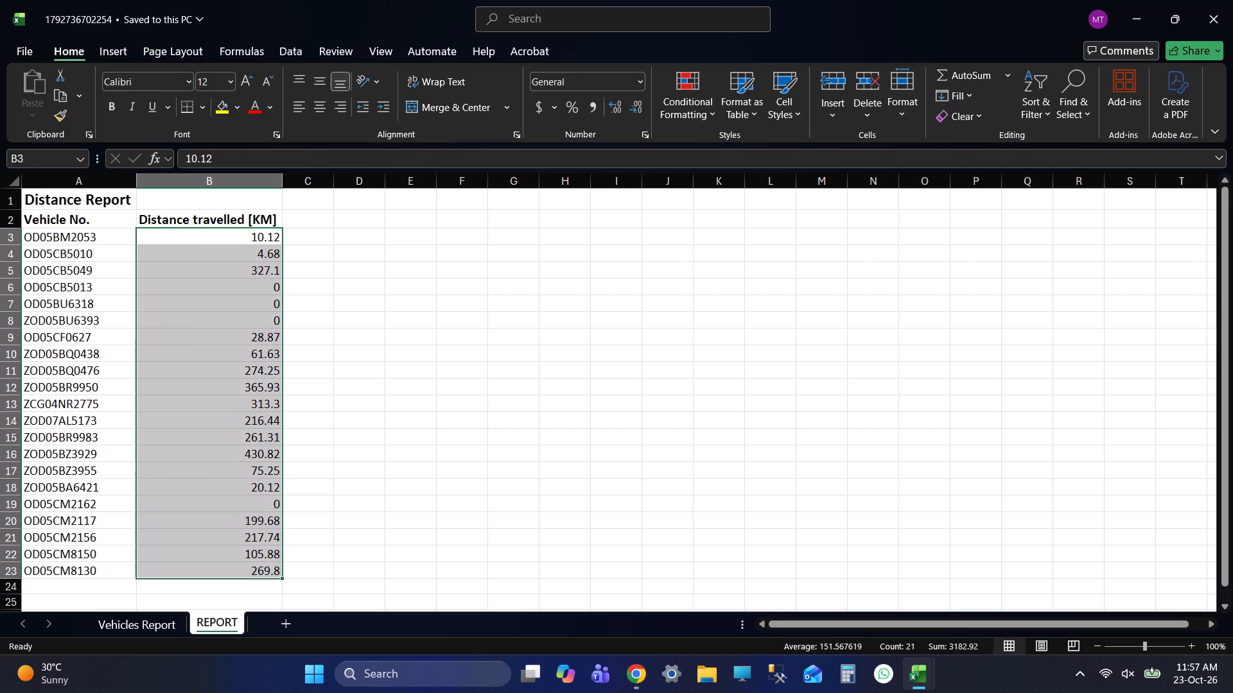
{"action": "double_click", "coordinate": [634, 108]}
{"action": "key", "text": "ctrl+s"}
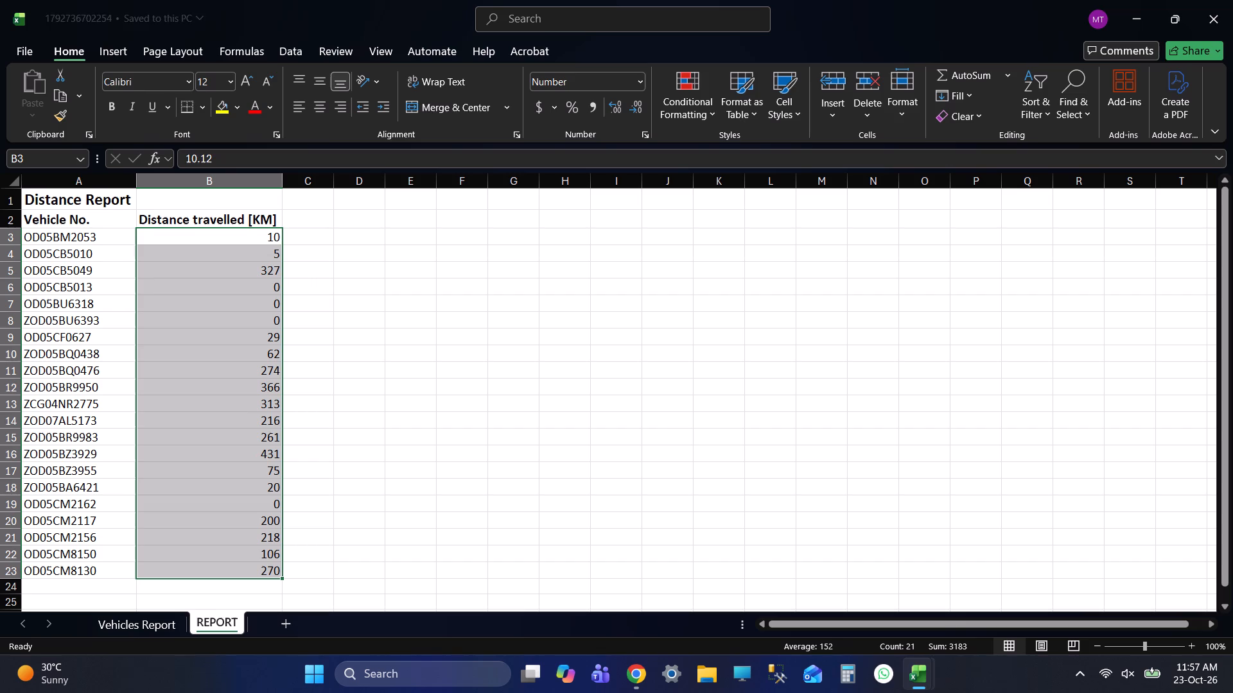
{"action": "key", "text": "ctrl+s"}
{"action": "key", "text": "ctrl+s"}
{"action": "key", "text": "ctrl+s"}
{"action": "key", "text": "ctrl+s"}
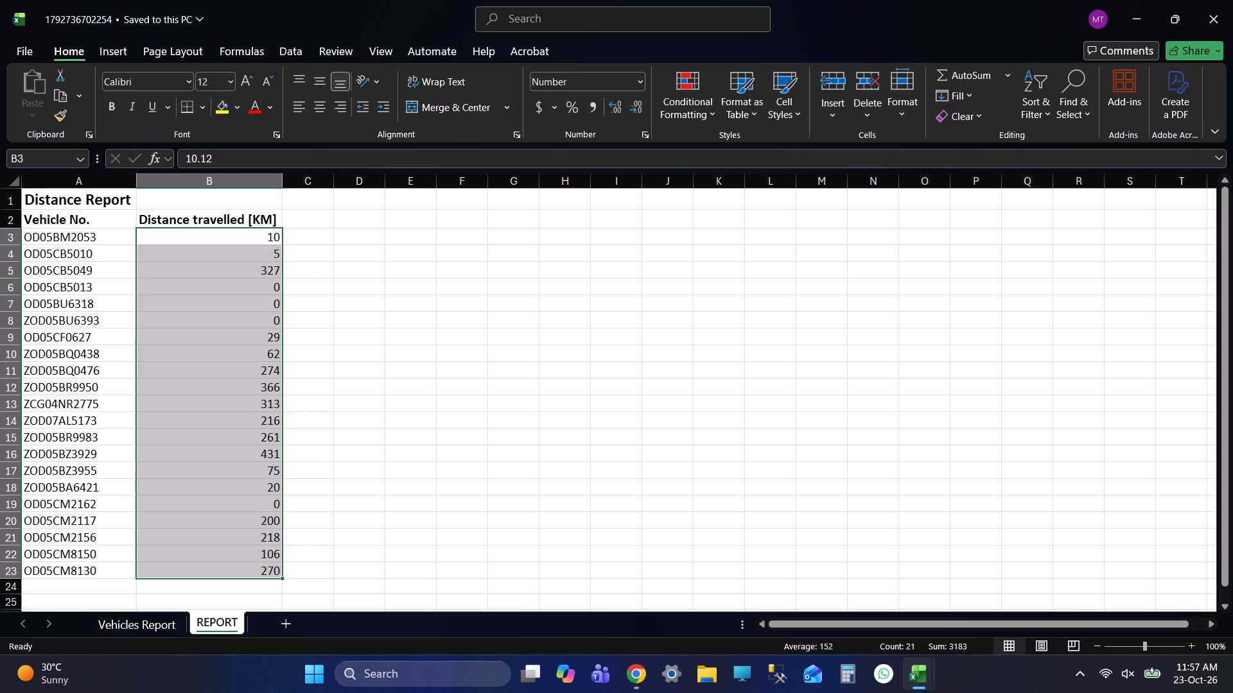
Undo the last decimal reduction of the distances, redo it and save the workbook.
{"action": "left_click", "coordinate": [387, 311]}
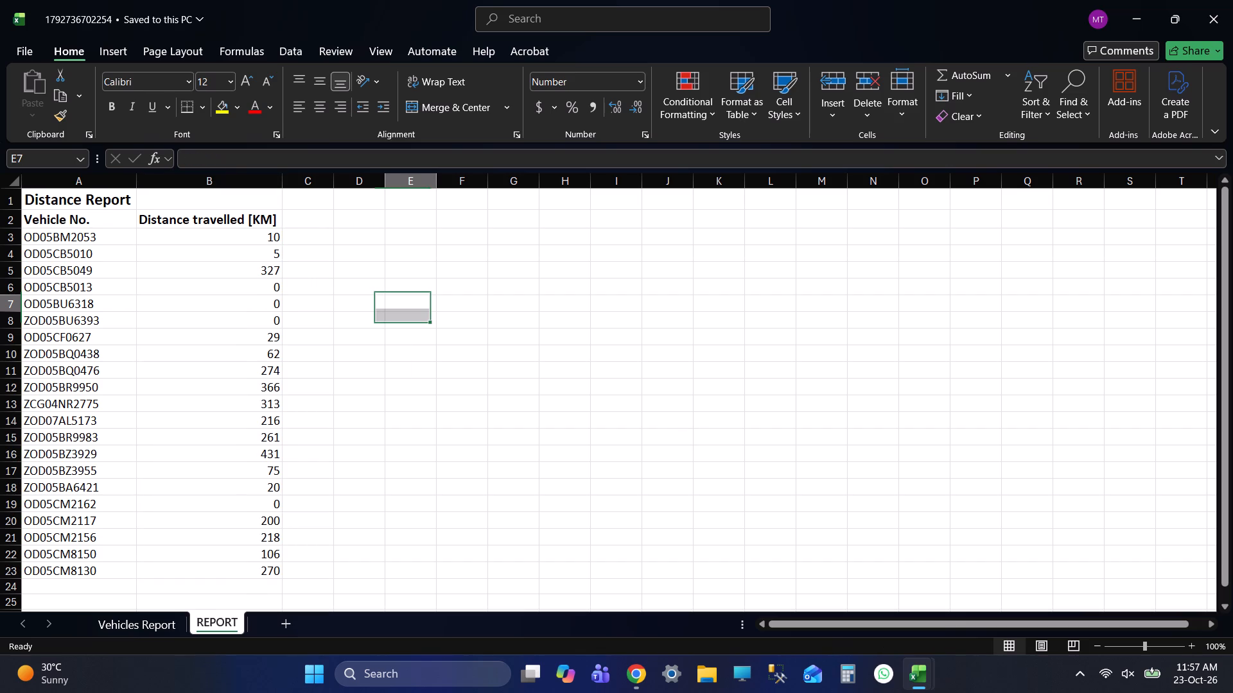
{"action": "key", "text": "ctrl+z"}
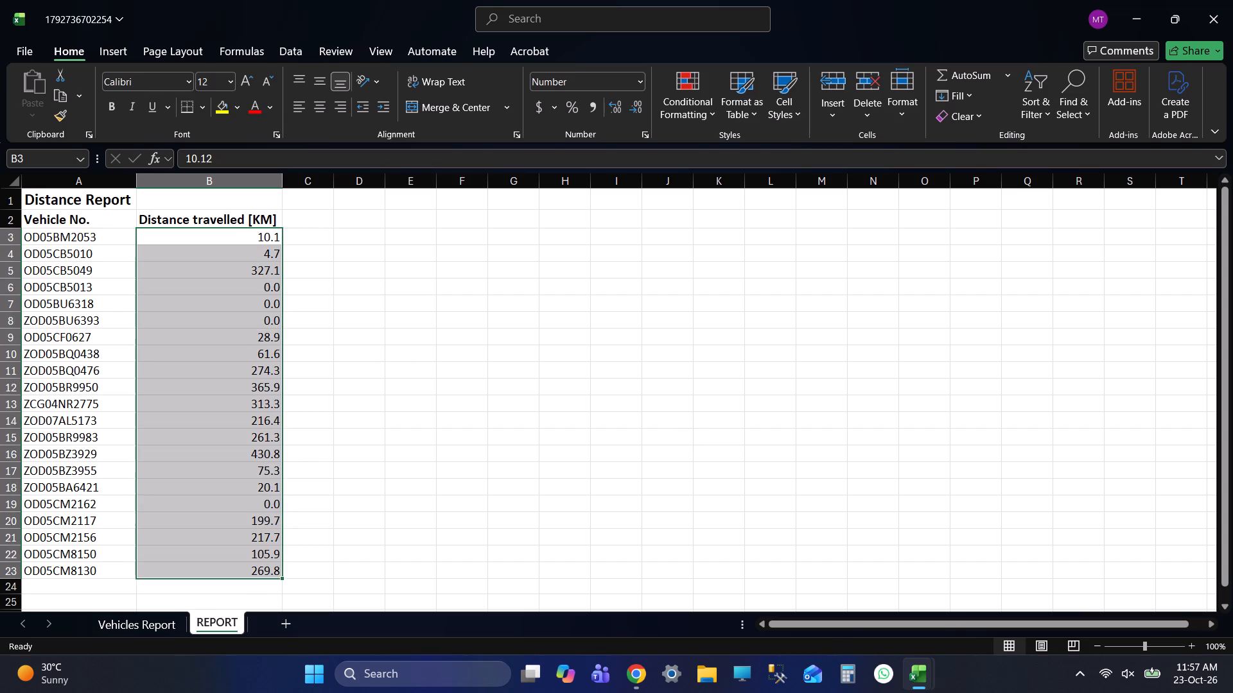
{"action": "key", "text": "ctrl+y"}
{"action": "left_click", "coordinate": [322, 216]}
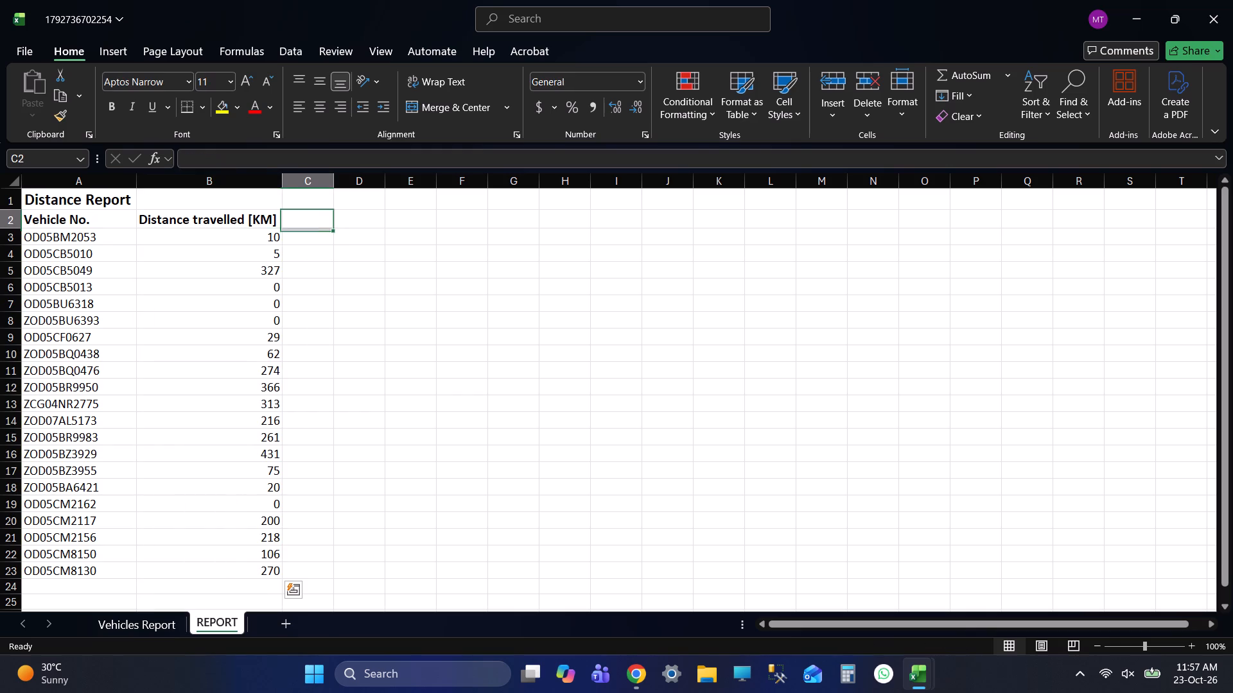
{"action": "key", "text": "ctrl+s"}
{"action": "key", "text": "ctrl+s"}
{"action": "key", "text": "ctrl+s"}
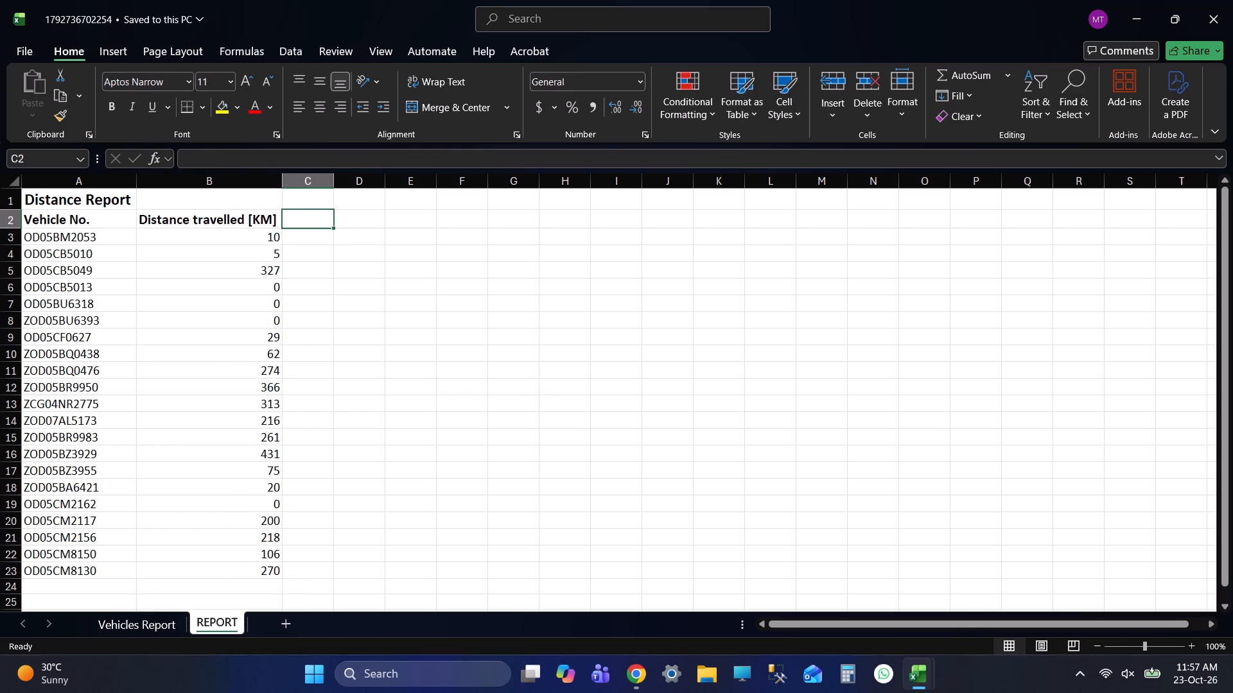
{"action": "left_click", "coordinate": [12, 255]}
{"action": "key", "text": "ctrl+plus"}
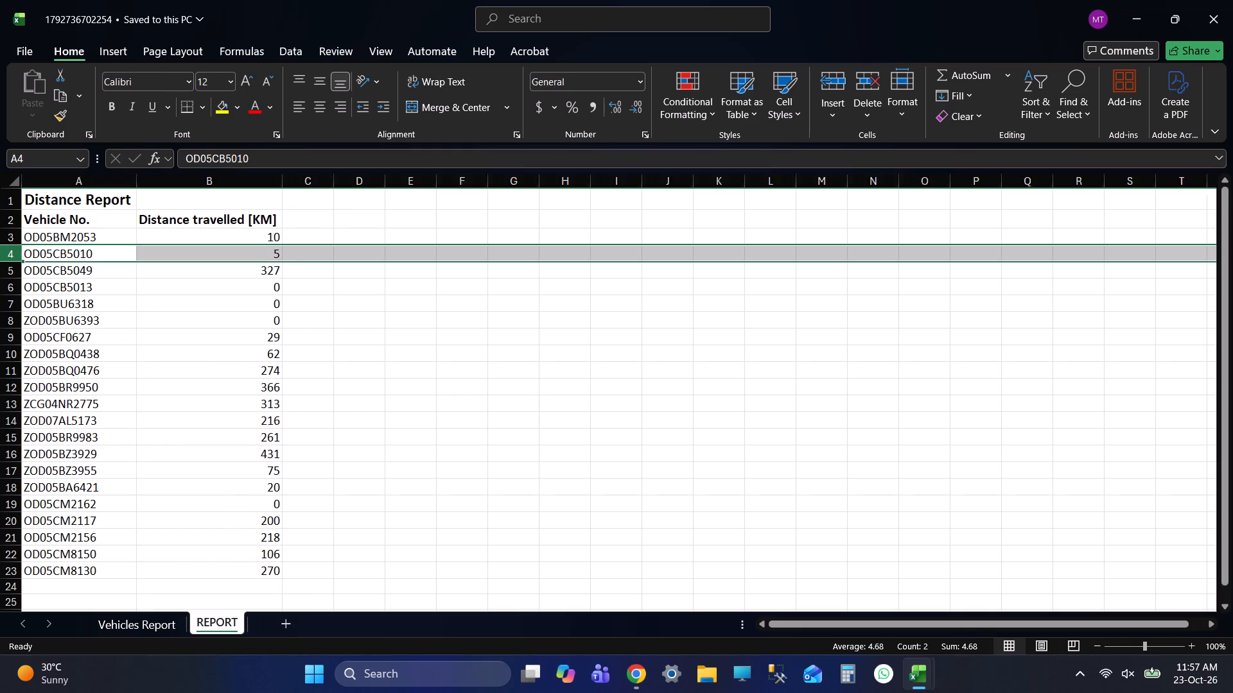
{"action": "key", "text": "ctrl+plus"}
{"action": "left_click", "coordinate": [95, 251]}
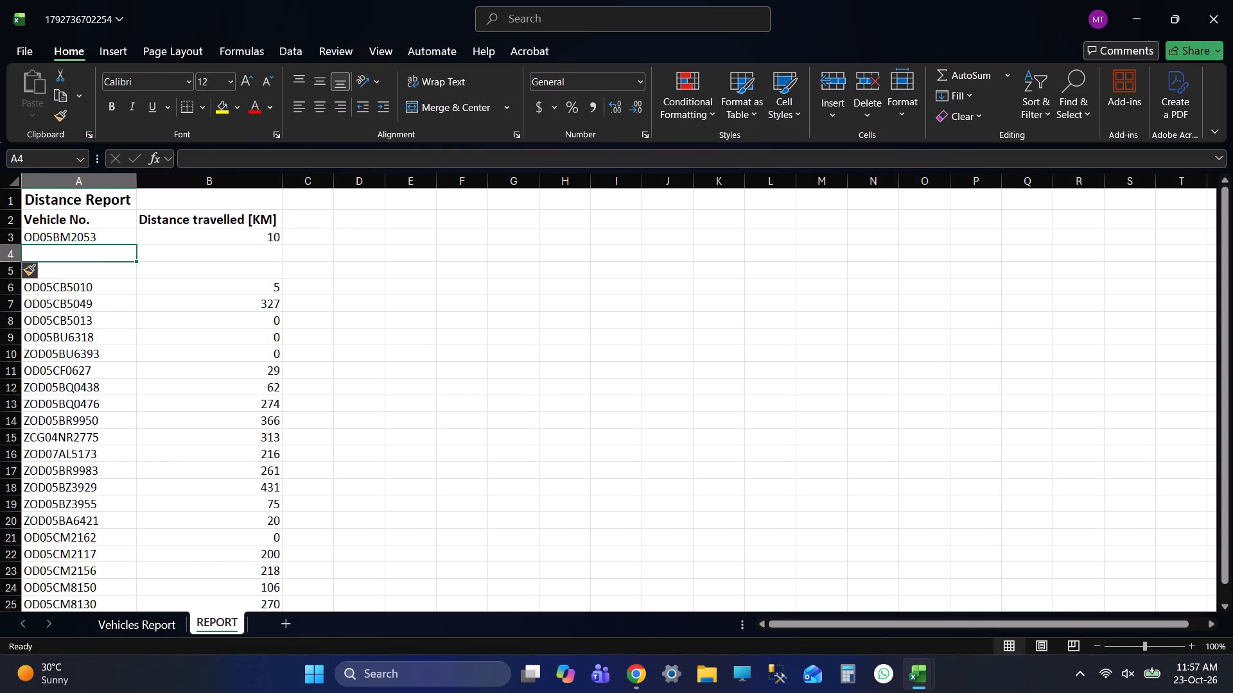
{"action": "key", "text": "ctrl+s"}
{"action": "key", "text": "ctrl+s"}
{"action": "key", "text": "ctrl+s"}
{"action": "key", "text": "ctrl+s"}
{"action": "key", "text": "ctrl+s"}
{"action": "key", "text": "ctrl+s"}
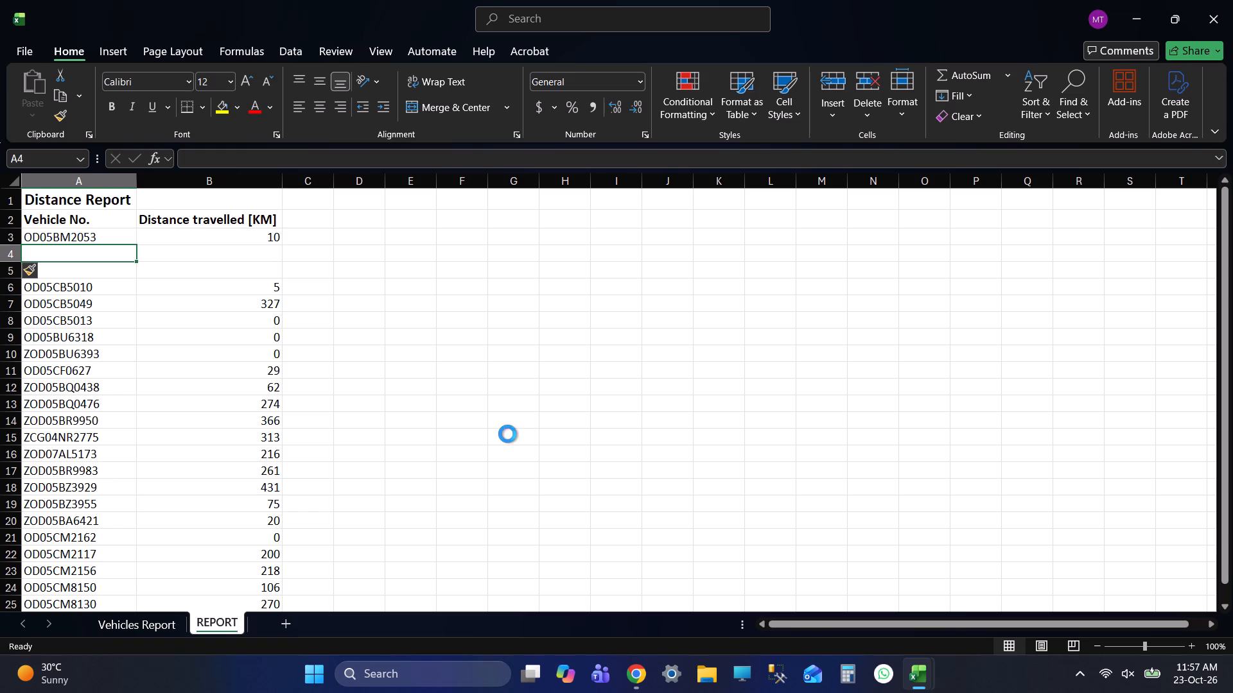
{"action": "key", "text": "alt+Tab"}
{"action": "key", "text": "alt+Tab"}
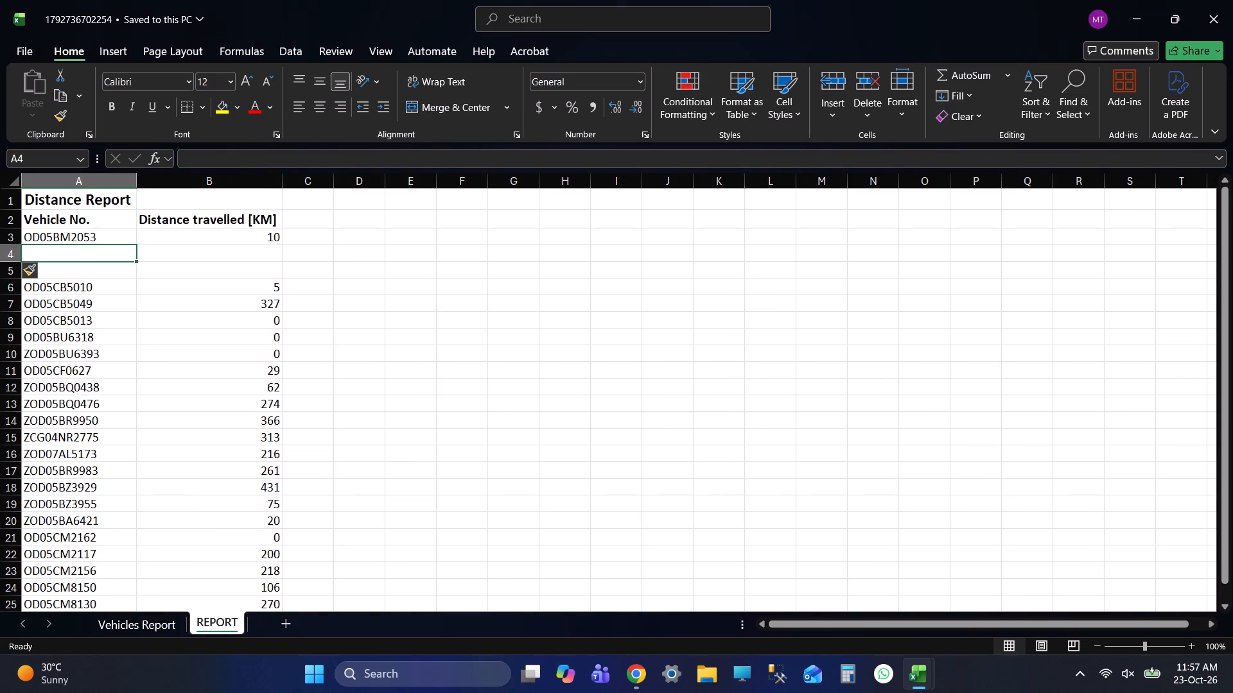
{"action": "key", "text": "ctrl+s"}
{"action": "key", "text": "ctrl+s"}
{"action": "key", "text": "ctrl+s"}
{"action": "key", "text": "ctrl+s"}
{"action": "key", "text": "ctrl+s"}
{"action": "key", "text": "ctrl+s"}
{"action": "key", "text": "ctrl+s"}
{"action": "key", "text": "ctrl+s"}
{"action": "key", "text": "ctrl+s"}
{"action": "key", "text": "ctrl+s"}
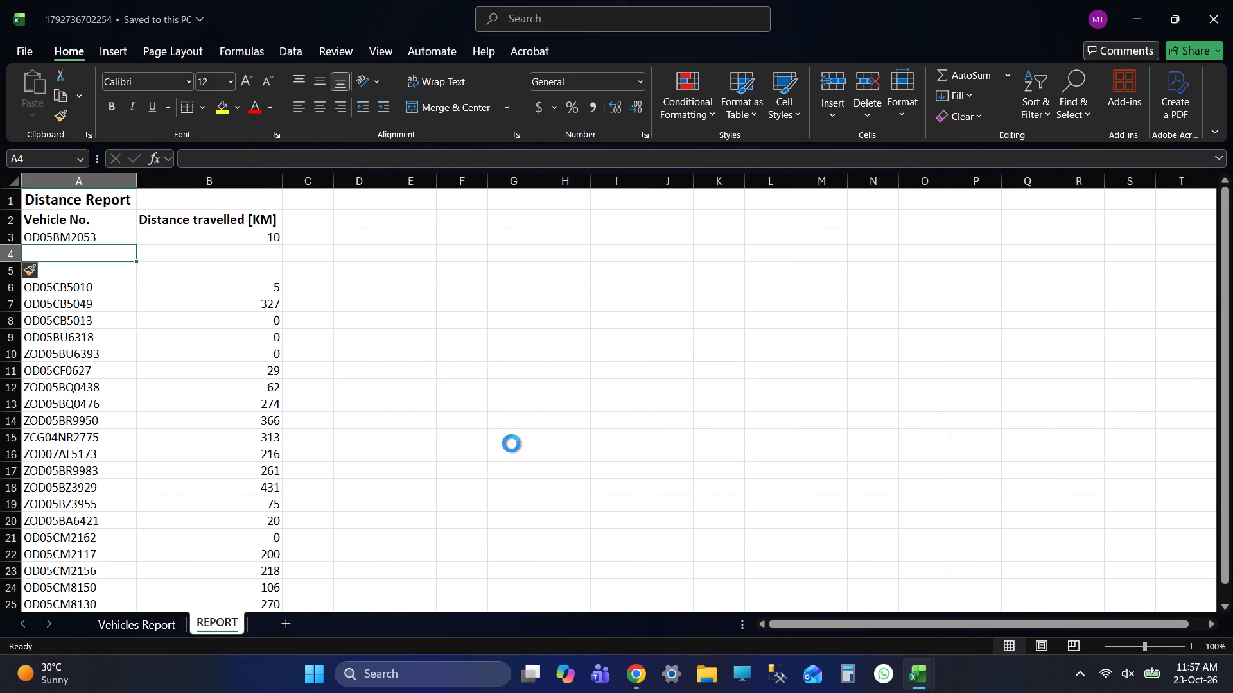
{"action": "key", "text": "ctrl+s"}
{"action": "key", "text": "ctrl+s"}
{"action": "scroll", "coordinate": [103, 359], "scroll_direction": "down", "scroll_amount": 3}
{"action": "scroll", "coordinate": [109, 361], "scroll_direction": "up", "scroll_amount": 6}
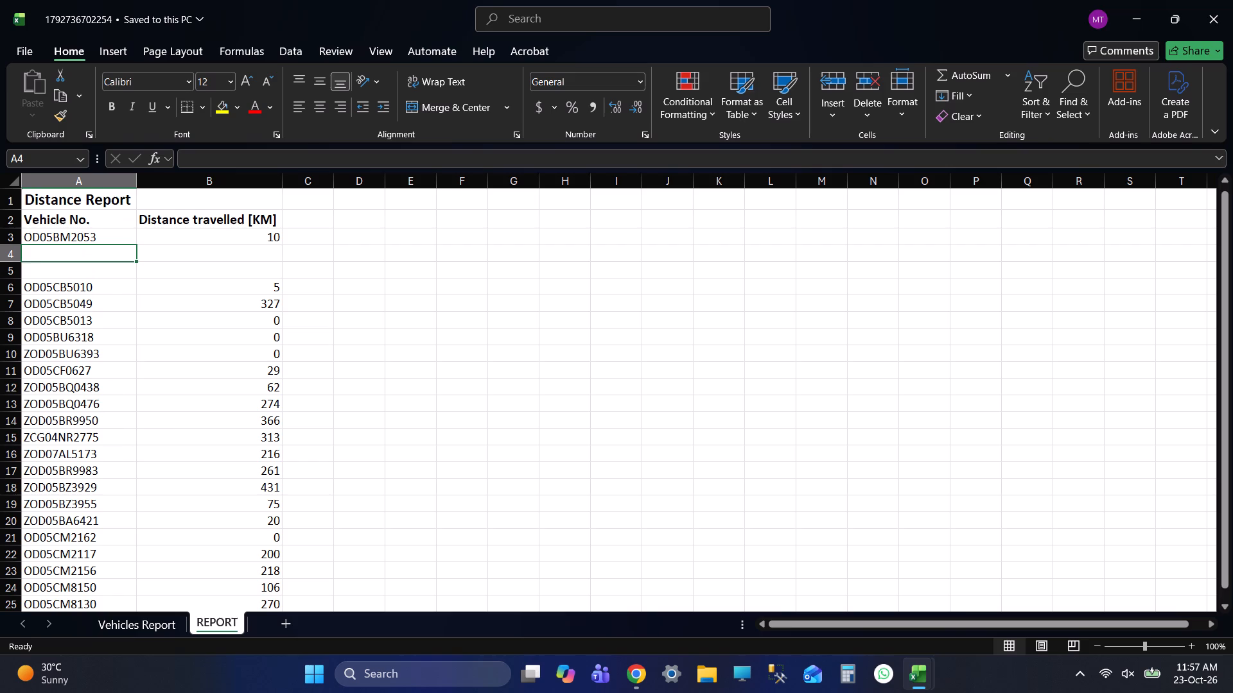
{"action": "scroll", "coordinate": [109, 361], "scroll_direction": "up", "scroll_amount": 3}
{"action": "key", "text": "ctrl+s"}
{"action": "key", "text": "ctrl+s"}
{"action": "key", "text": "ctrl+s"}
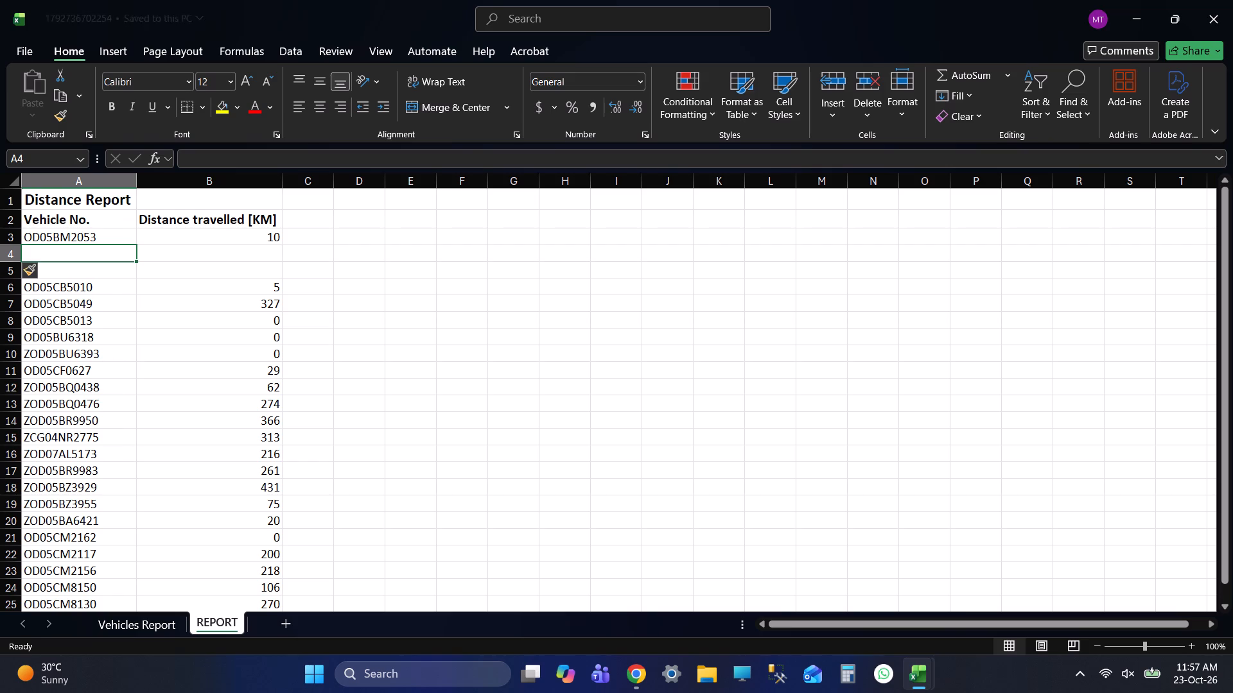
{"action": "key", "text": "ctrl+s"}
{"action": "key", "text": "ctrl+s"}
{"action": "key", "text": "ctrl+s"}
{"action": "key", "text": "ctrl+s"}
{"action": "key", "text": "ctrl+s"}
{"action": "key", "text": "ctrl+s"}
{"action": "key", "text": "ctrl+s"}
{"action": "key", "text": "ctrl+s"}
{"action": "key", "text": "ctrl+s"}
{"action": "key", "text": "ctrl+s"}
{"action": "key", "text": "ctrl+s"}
{"action": "key", "text": "ctrl+s"}
{"action": "key", "text": "ctrl+s"}
{"action": "scroll", "coordinate": [162, 404], "scroll_direction": "down", "scroll_amount": 2}
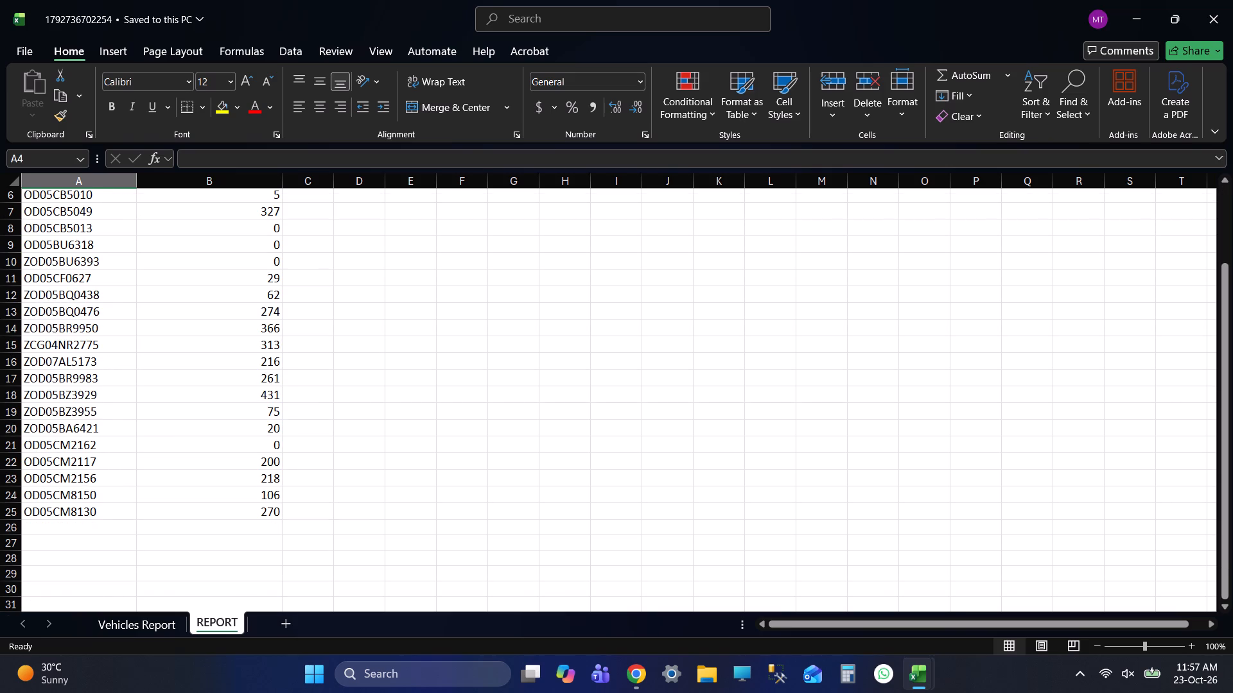
{"action": "left_click_drag", "start_coordinate": [100, 427], "coordinate": [232, 430]}
{"action": "key", "text": "ctrl+x"}
{"action": "scroll", "coordinate": [96, 441], "scroll_direction": "up", "scroll_amount": 5}
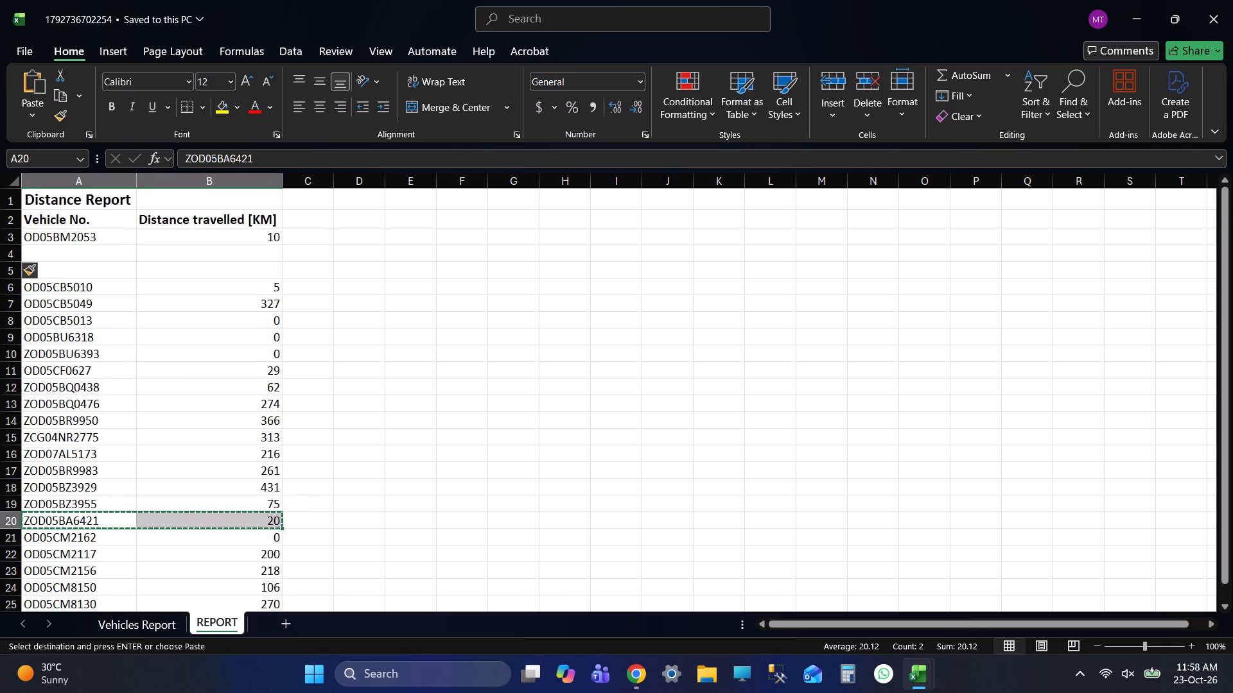
{"action": "left_click", "coordinate": [81, 247]}
{"action": "key", "text": "ctrl+v"}
{"action": "left_click", "coordinate": [465, 352]}
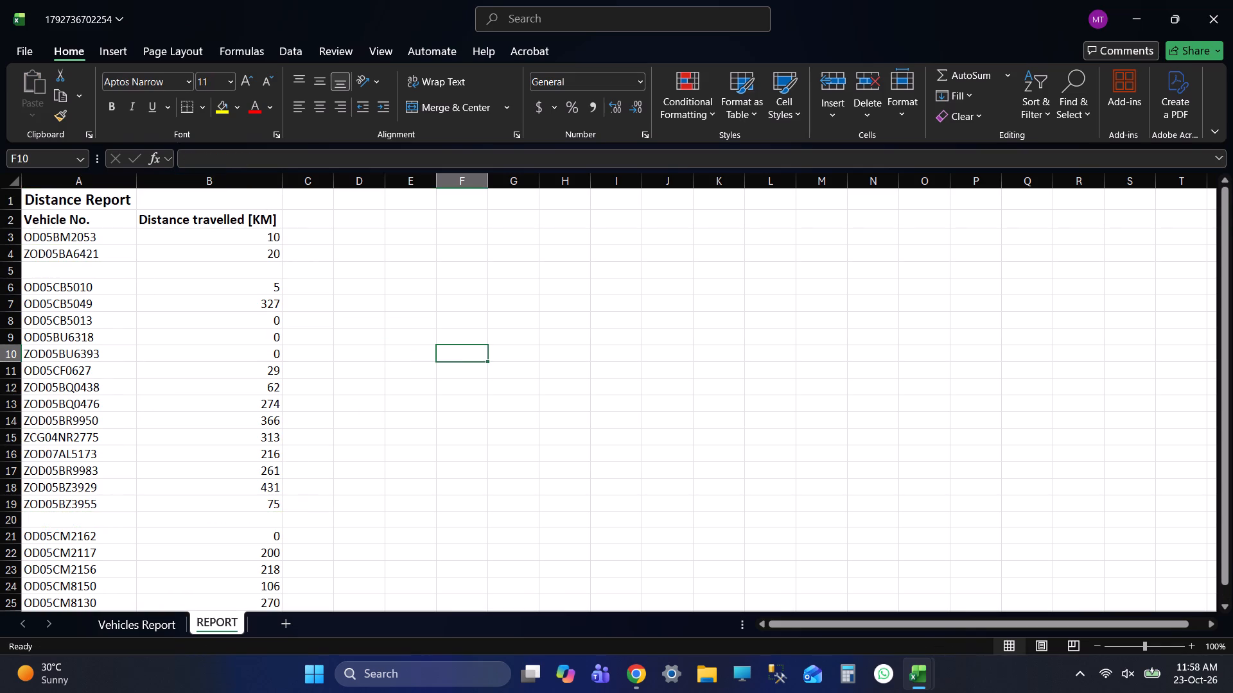
{"action": "key", "text": "ctrl+s"}
{"action": "key", "text": "ctrl+s"}
{"action": "key", "text": "alt+Tab"}
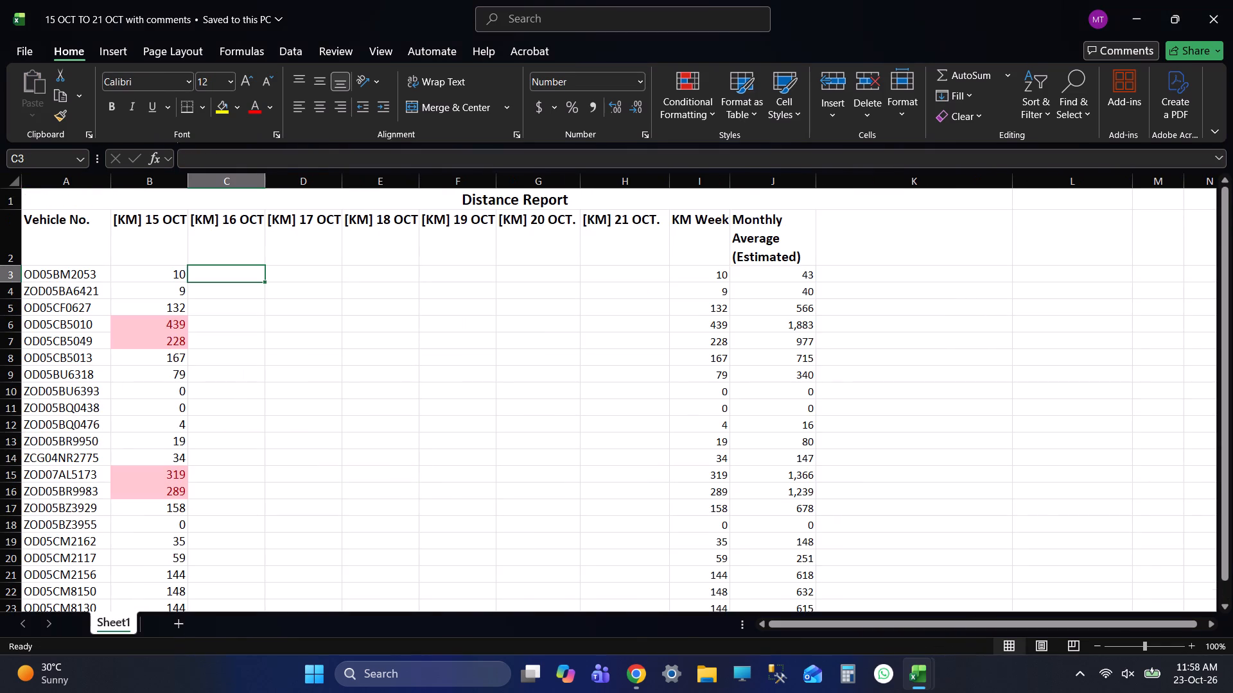
{"action": "left_click", "coordinate": [149, 307]}
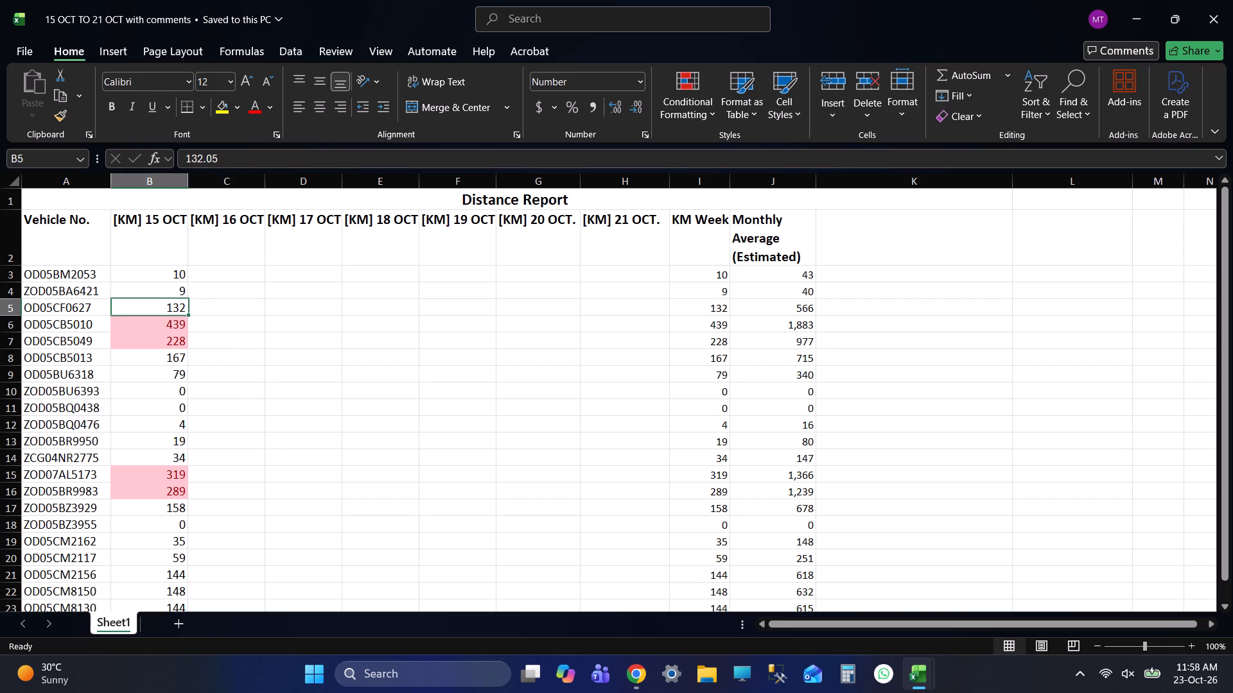
{"action": "key", "text": "alt+Tab"}
{"action": "key", "text": "alt+Tab"}
{"action": "key", "text": "alt+Tab"}
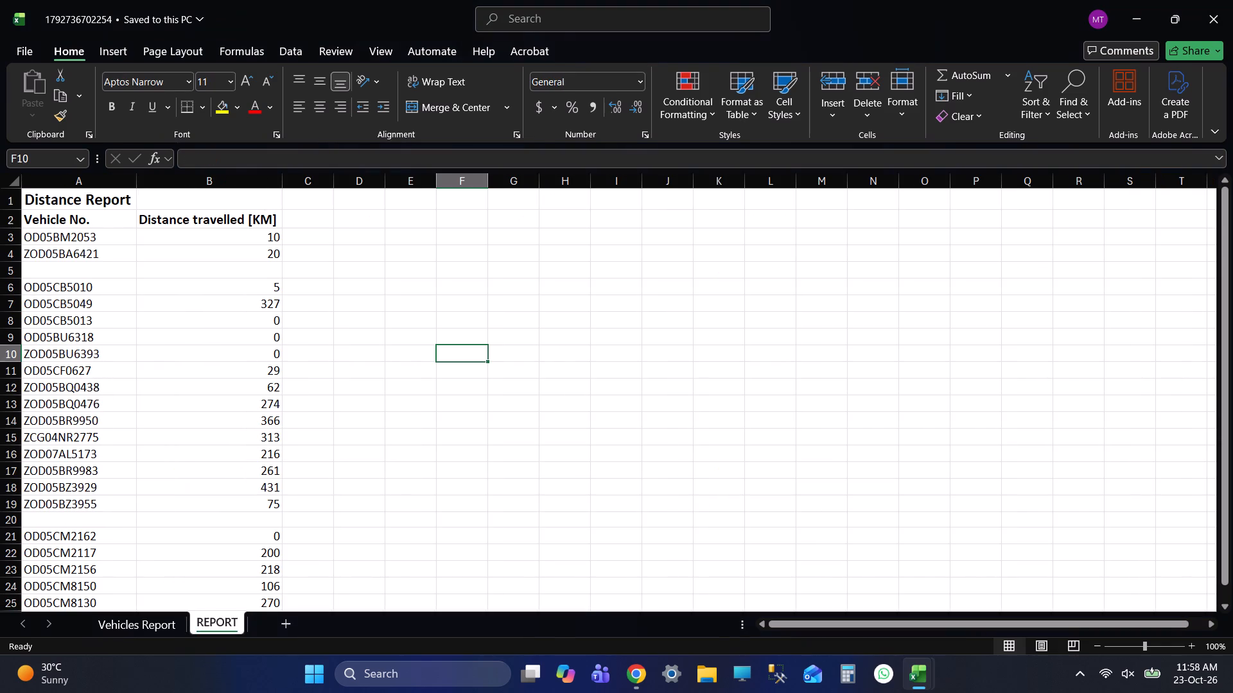
{"action": "scroll", "coordinate": [128, 470], "scroll_direction": "down", "scroll_amount": 1}
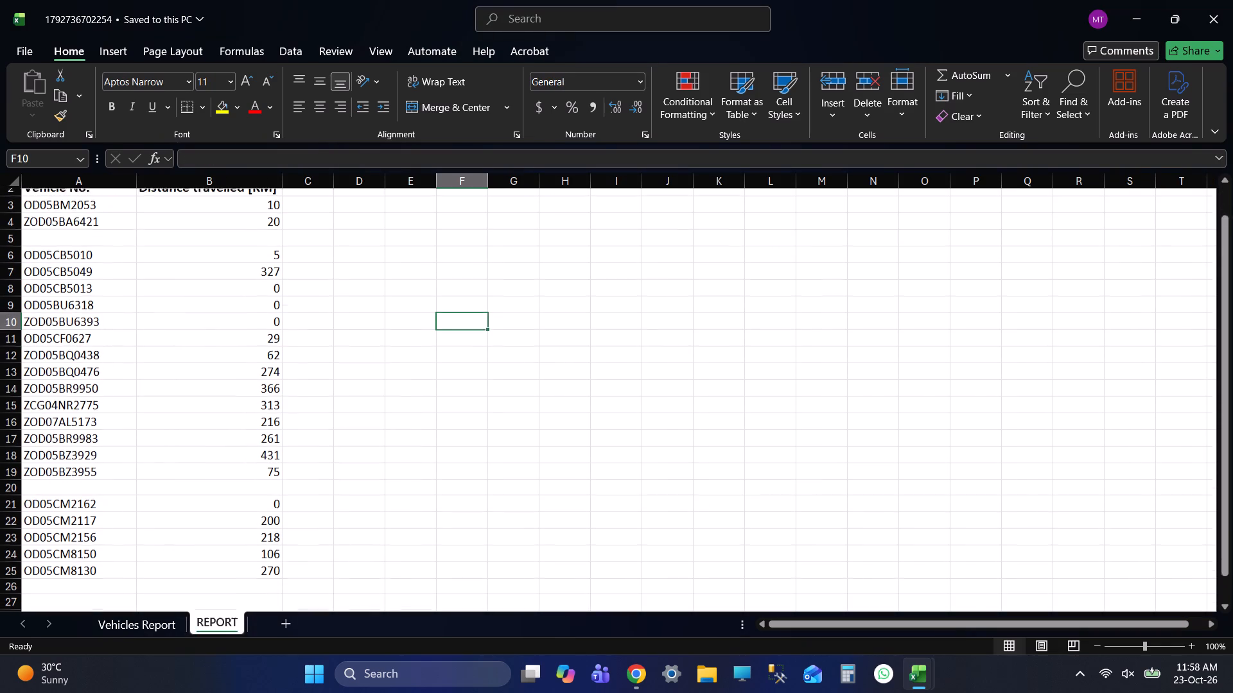
{"action": "scroll", "coordinate": [130, 454], "scroll_direction": "up", "scroll_amount": 2}
{"action": "left_click_drag", "start_coordinate": [77, 370], "coordinate": [204, 370]}
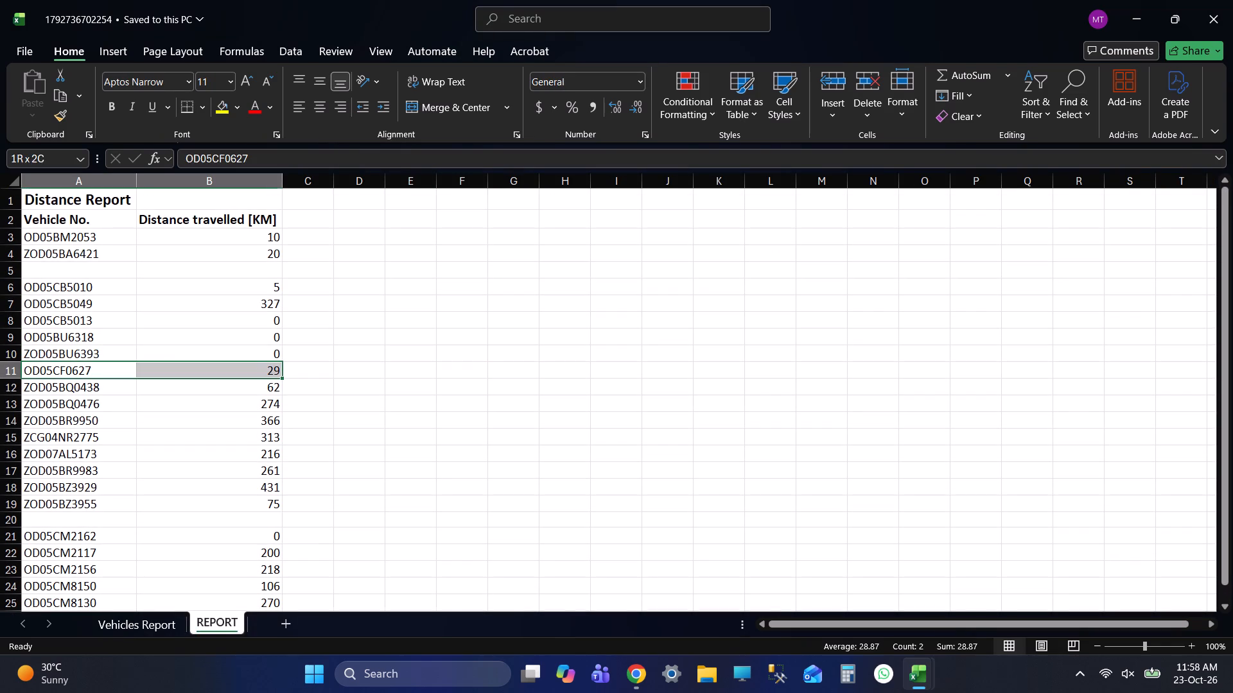
{"action": "left_click_drag", "start_coordinate": [204, 370], "coordinate": [251, 366]}
{"action": "key", "text": "ctrl+x"}
{"action": "key", "text": "ctrl+x"}
{"action": "key", "text": "ctrl+x"}
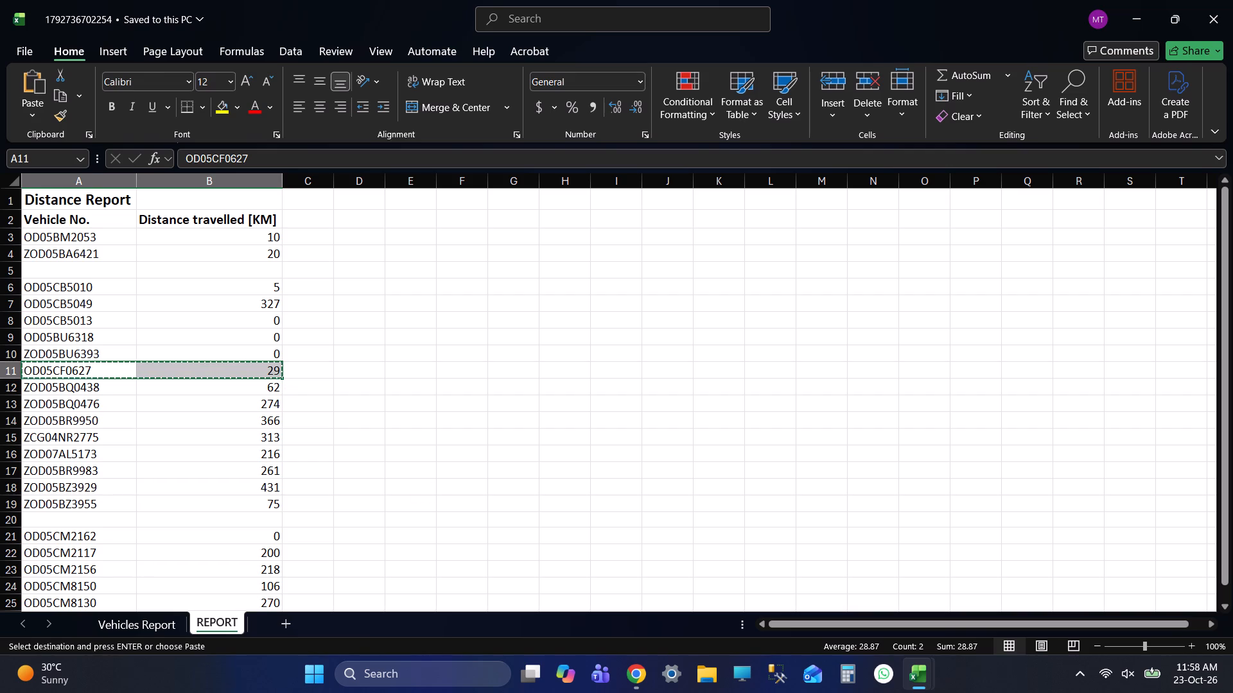
{"action": "left_click", "coordinate": [76, 266]}
{"action": "key", "text": "ctrl+v"}
{"action": "left_click", "coordinate": [486, 261]}
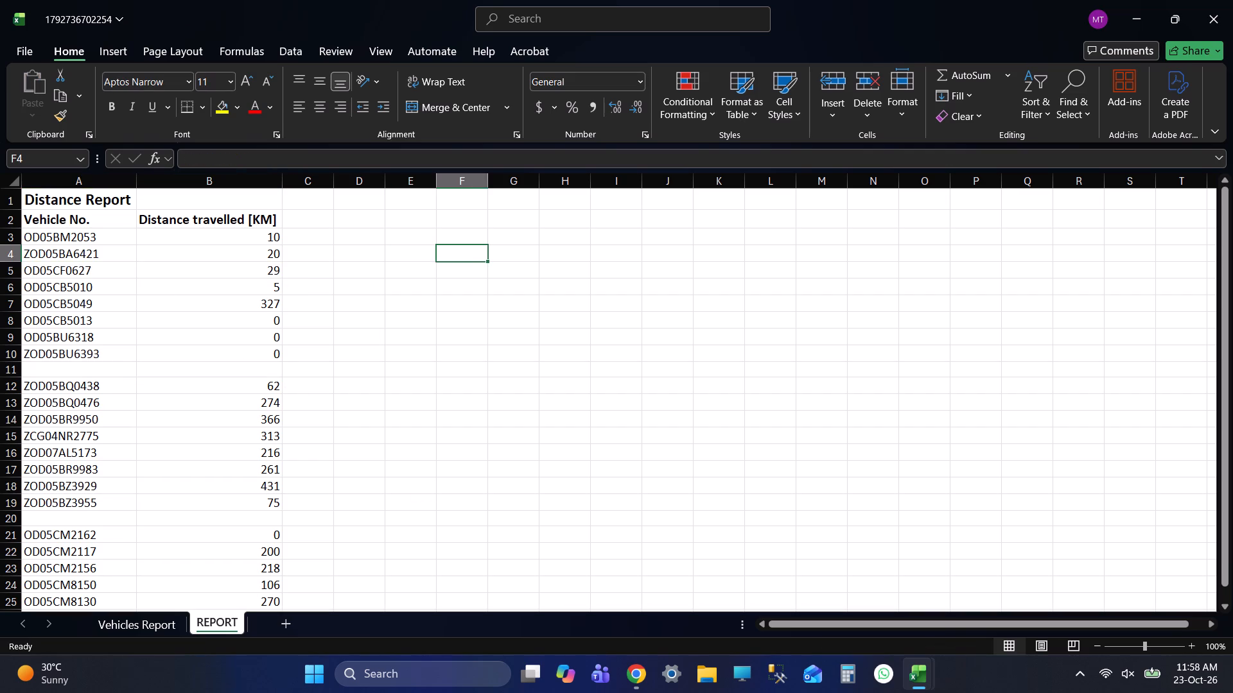
{"action": "key", "text": "ctrl+s"}
{"action": "key", "text": "ctrl+s"}
{"action": "key", "text": "ctrl+s"}
{"action": "left_click", "coordinate": [80, 271]}
{"action": "key", "text": "alt+Tab"}
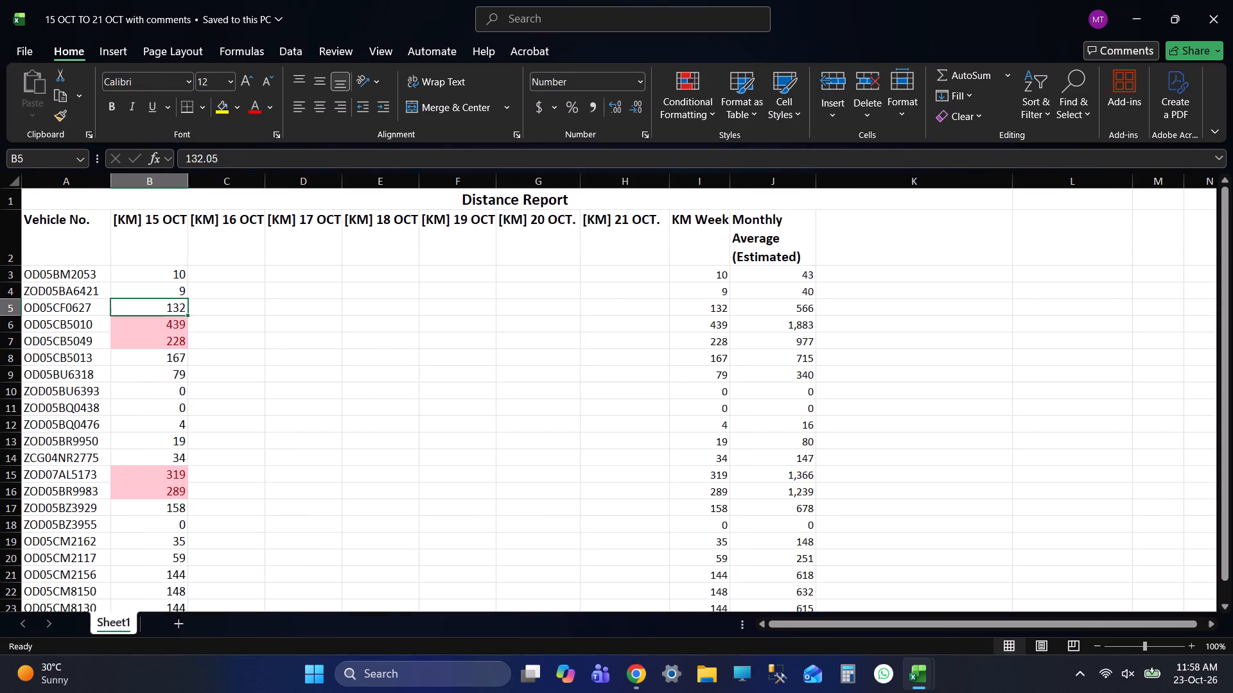
{"action": "key", "text": "alt+Tab"}
{"action": "key", "text": "alt+Tab"}
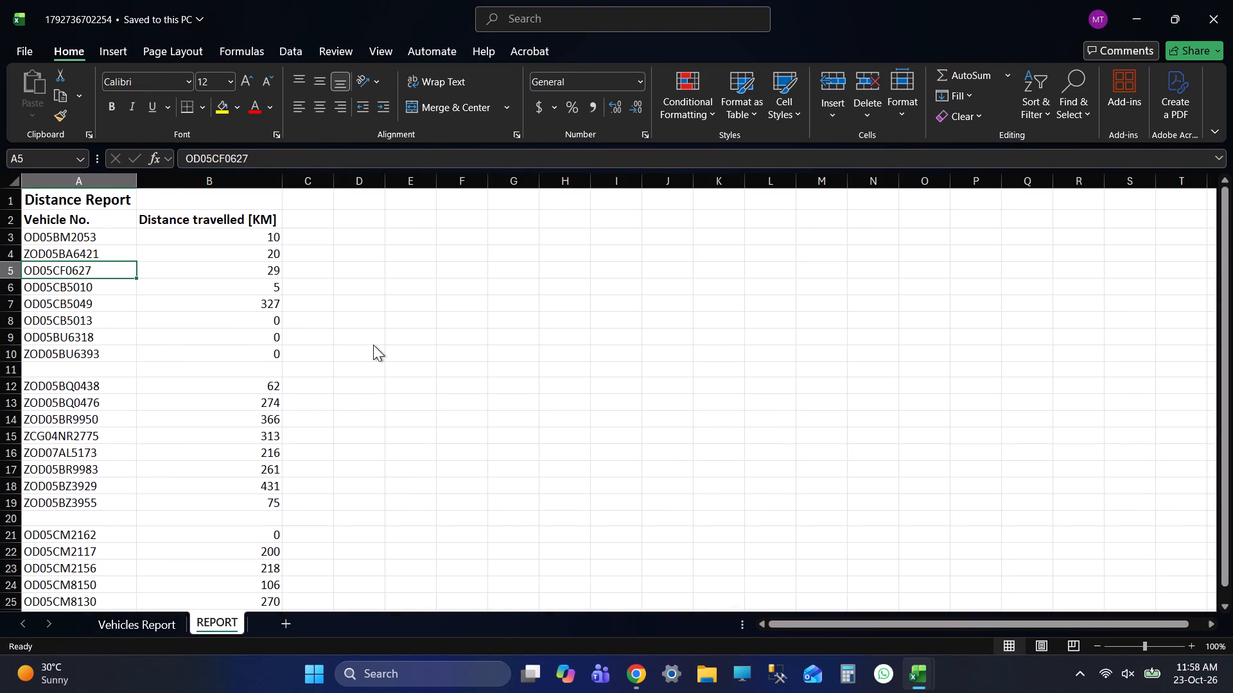
{"action": "key", "text": "alt+Tab"}
{"action": "left_click", "coordinate": [16, 367]}
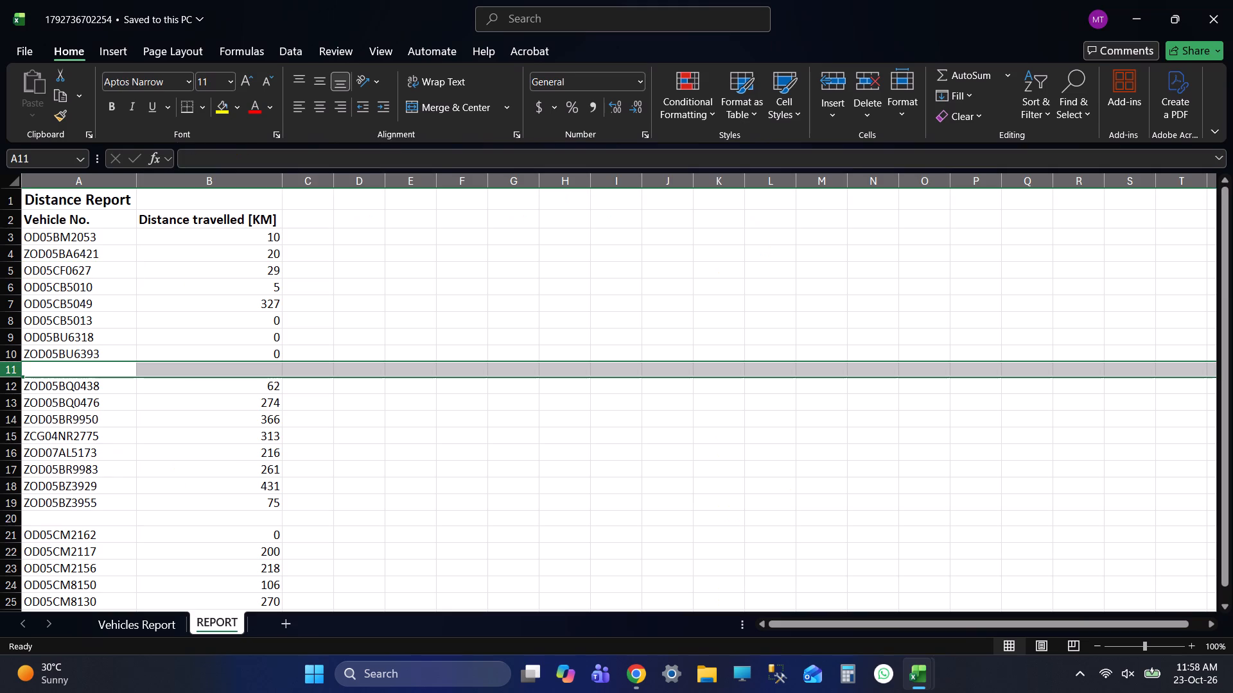
{"action": "key", "text": "ctrl+minus"}
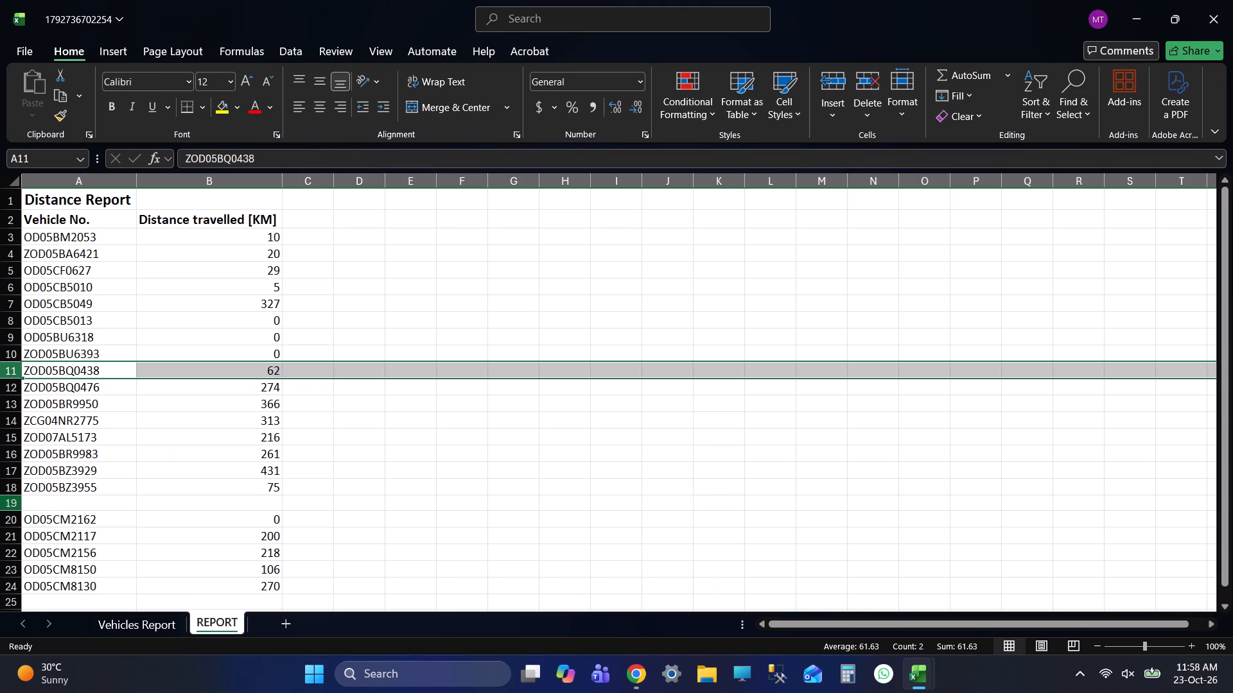
{"action": "left_click", "coordinate": [11, 503]}
{"action": "key", "text": "ctrl+minus"}
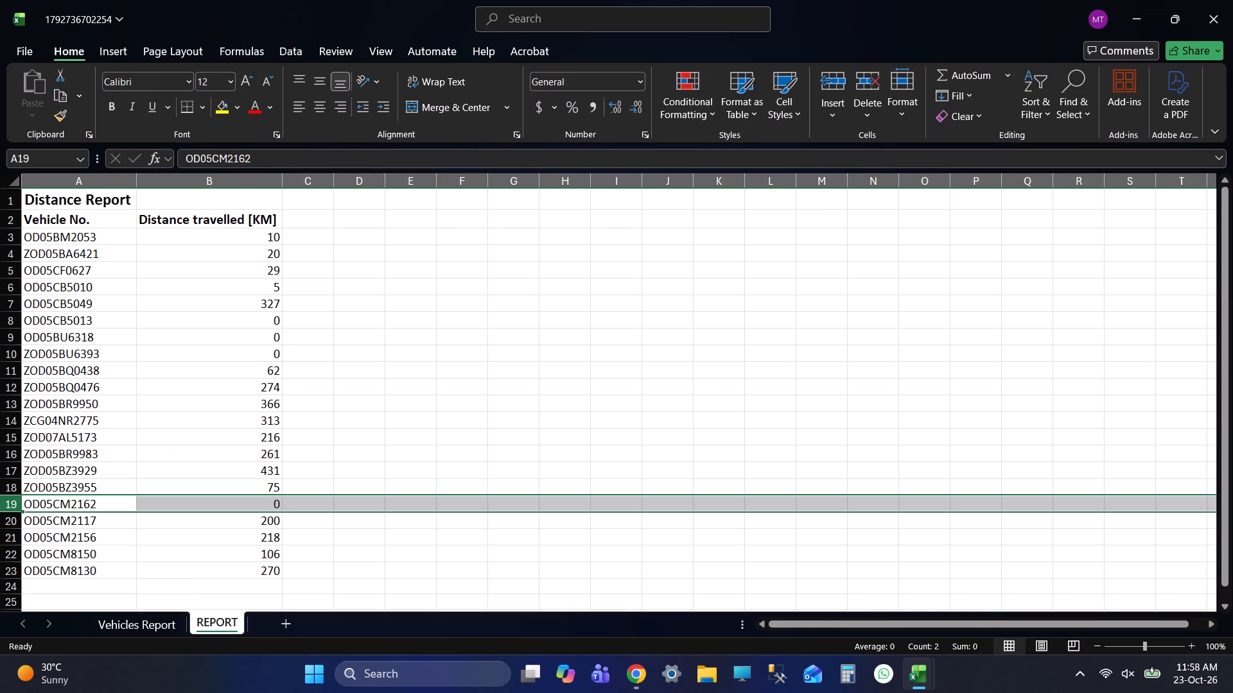
{"action": "left_click", "coordinate": [308, 214]}
{"action": "key", "text": "ctrl+s"}
{"action": "key", "text": "ctrl+s"}
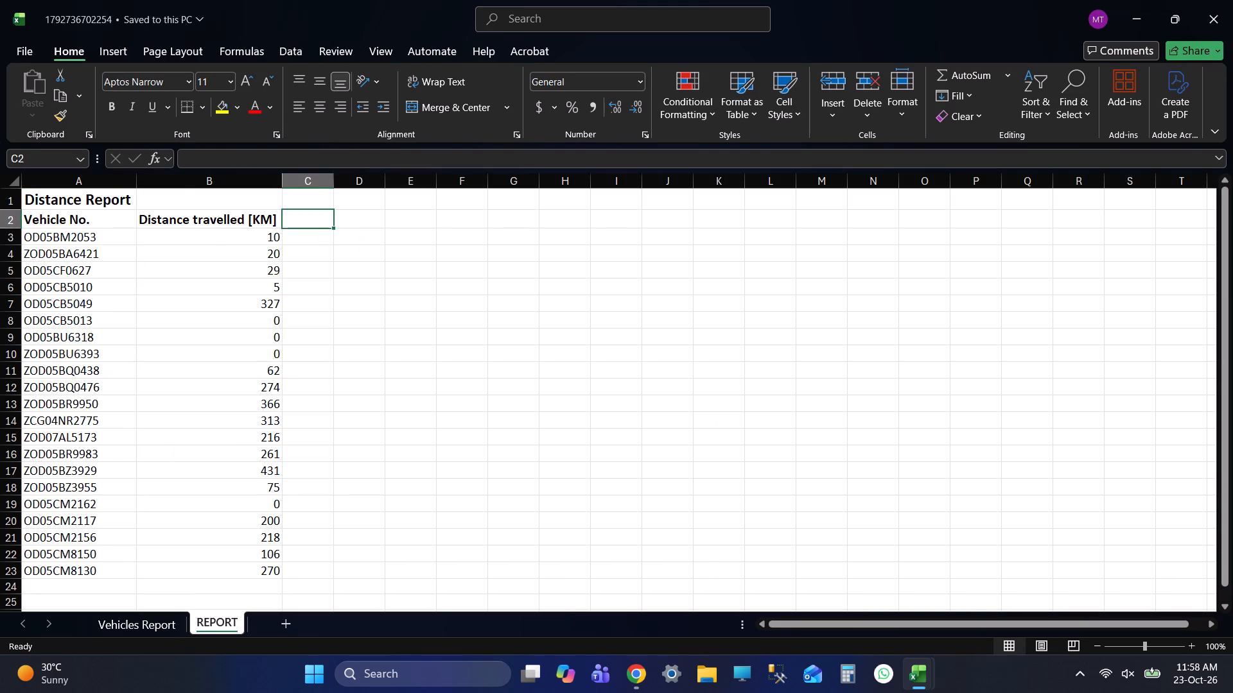
{"action": "left_click", "coordinate": [112, 284]}
{"action": "key", "text": "alt+Tab"}
{"action": "left_click", "coordinate": [94, 327]}
{"action": "scroll", "coordinate": [354, 357], "scroll_direction": "up", "scroll_amount": 1}
{"action": "scroll", "coordinate": [354, 360], "scroll_direction": "down", "scroll_amount": 2}
{"action": "key", "text": "alt+Tab"}
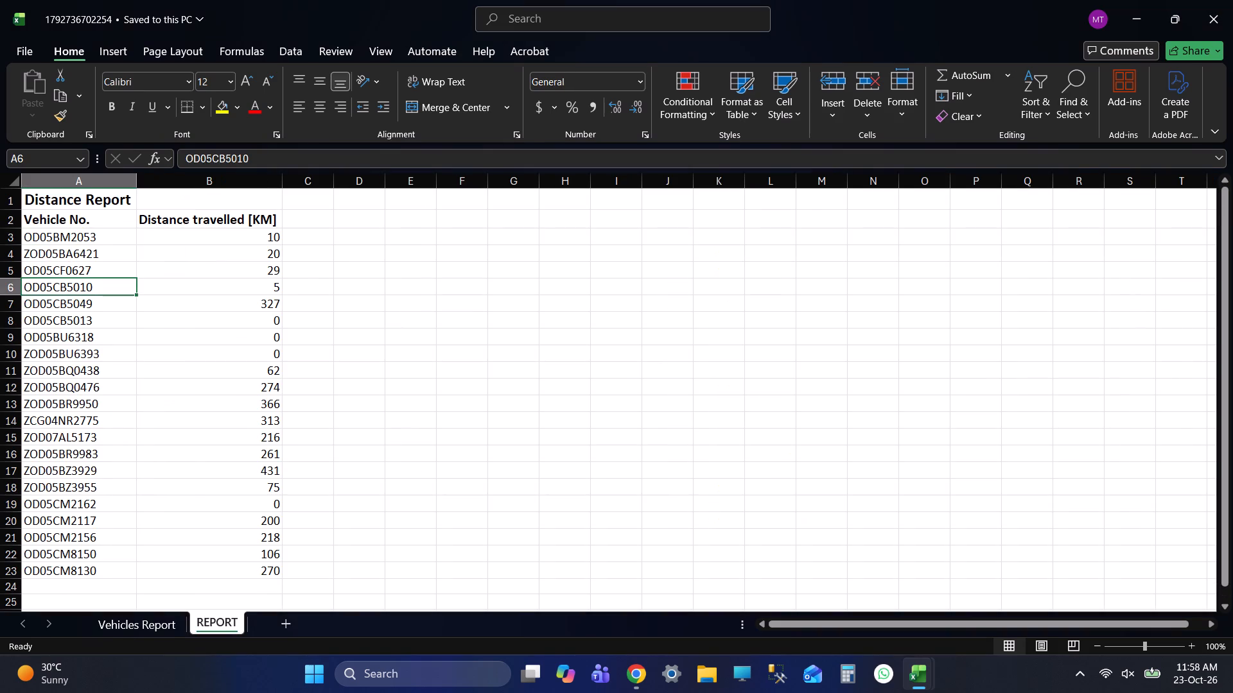
{"action": "key", "text": "alt+Tab"}
{"action": "key", "text": "alt+Tab"}
{"action": "key", "text": "alt+Tab"}
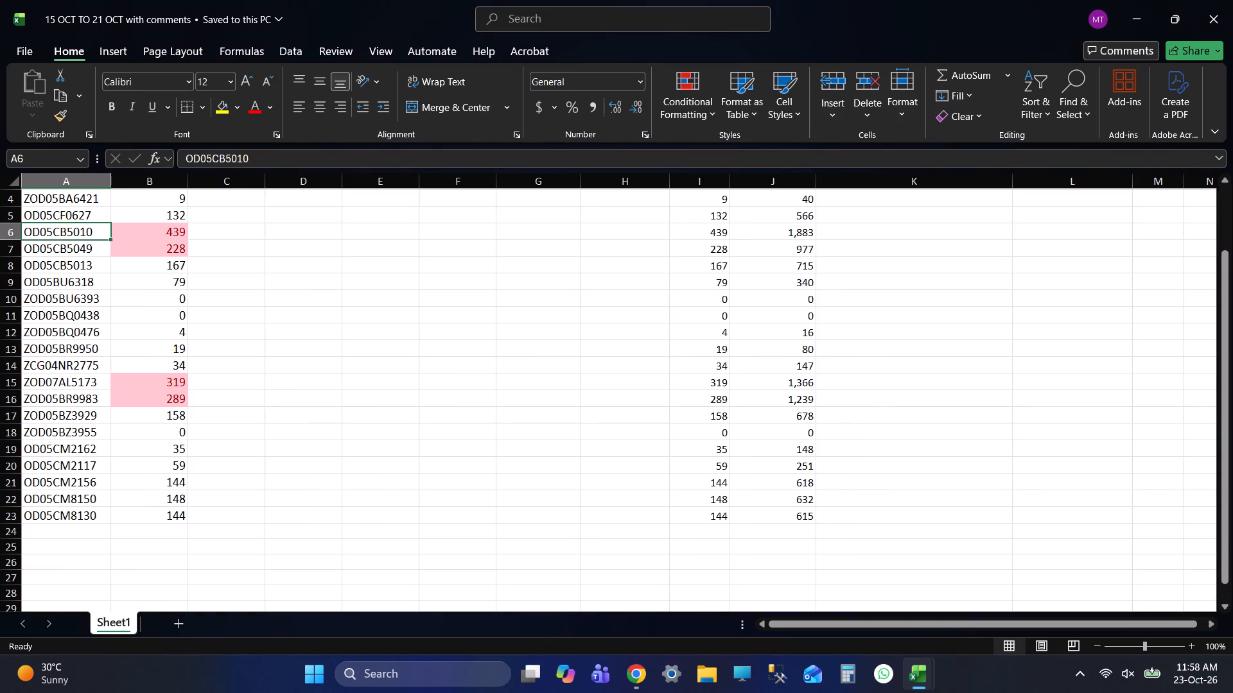
{"action": "key", "text": "alt+Tab"}
{"action": "key", "text": "alt+Tab"}
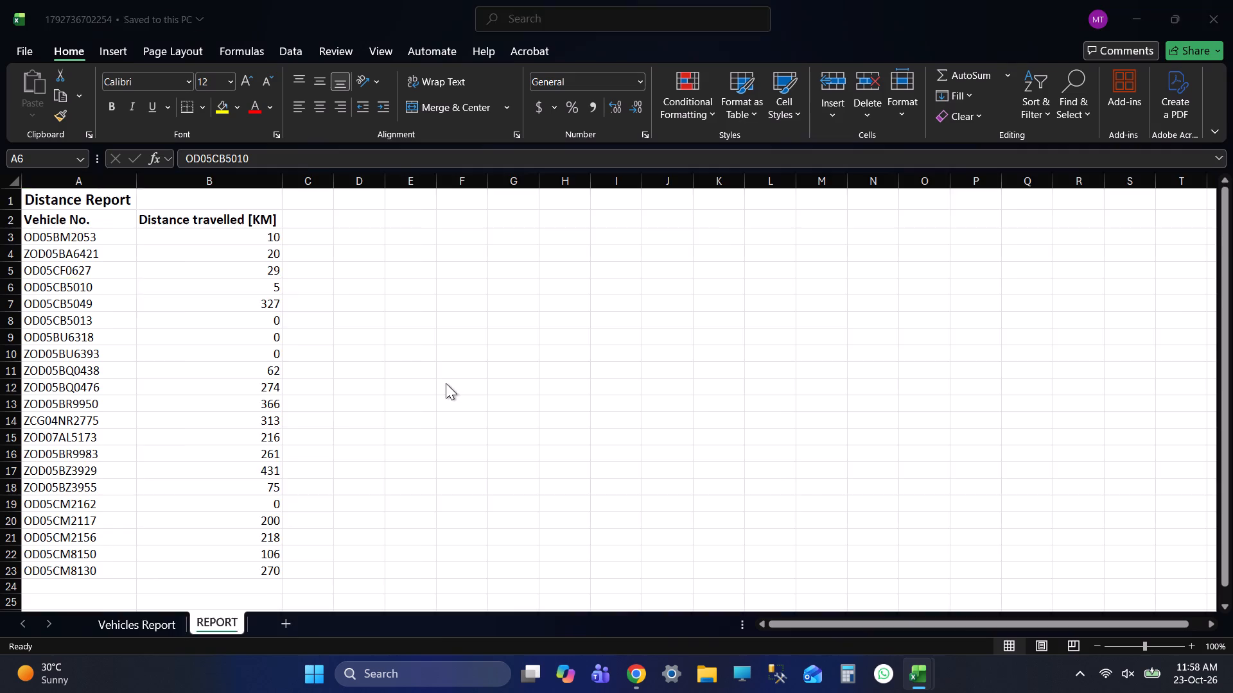
{"action": "key", "text": "alt+Tab"}
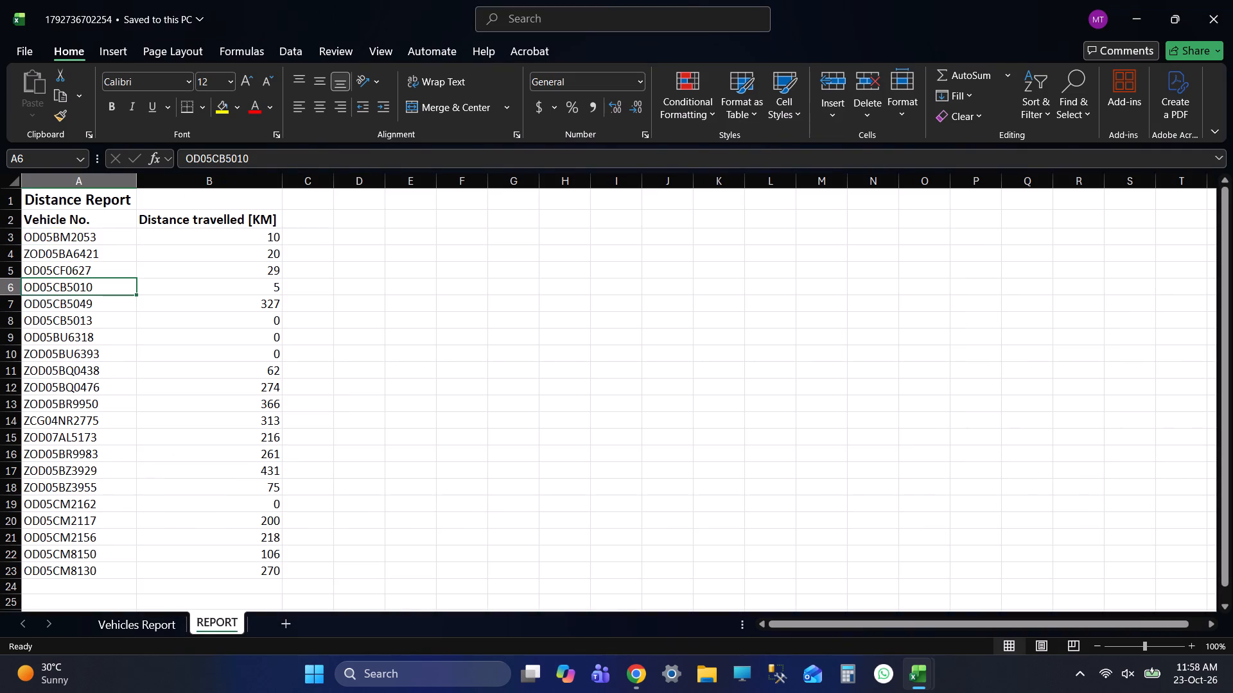
{"action": "key", "text": "alt+Tab"}
{"action": "key", "text": "alt+Tab"}
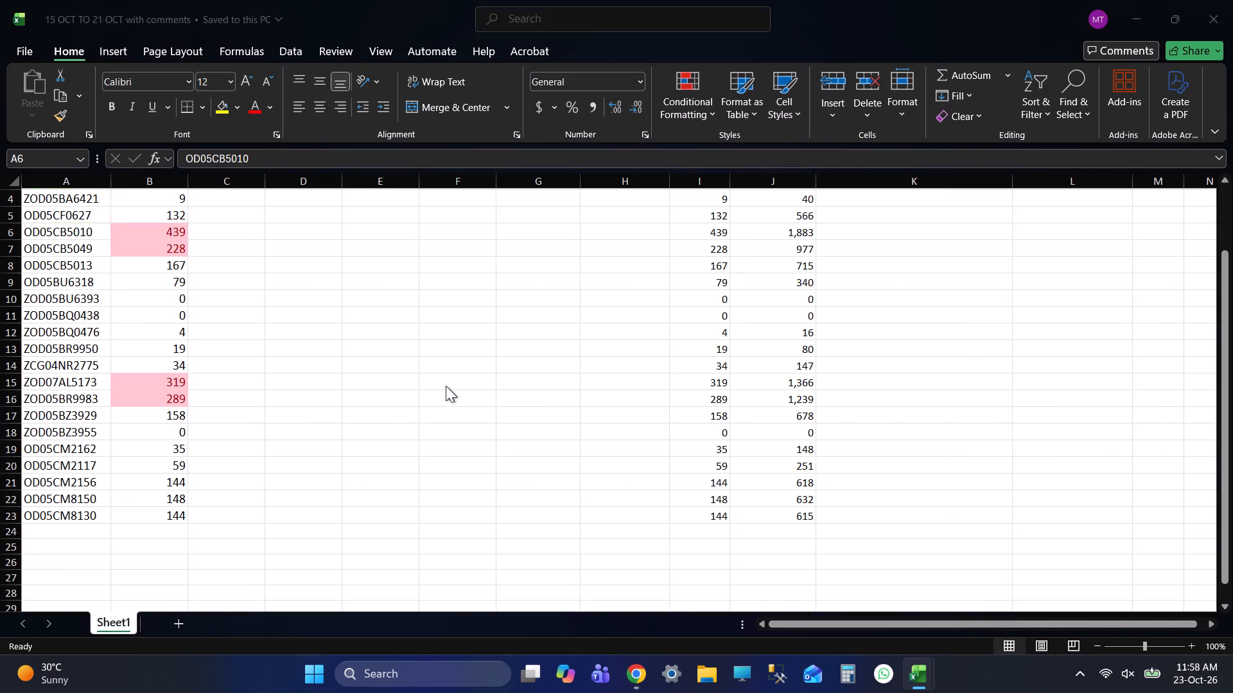
{"action": "key", "text": "alt+Tab"}
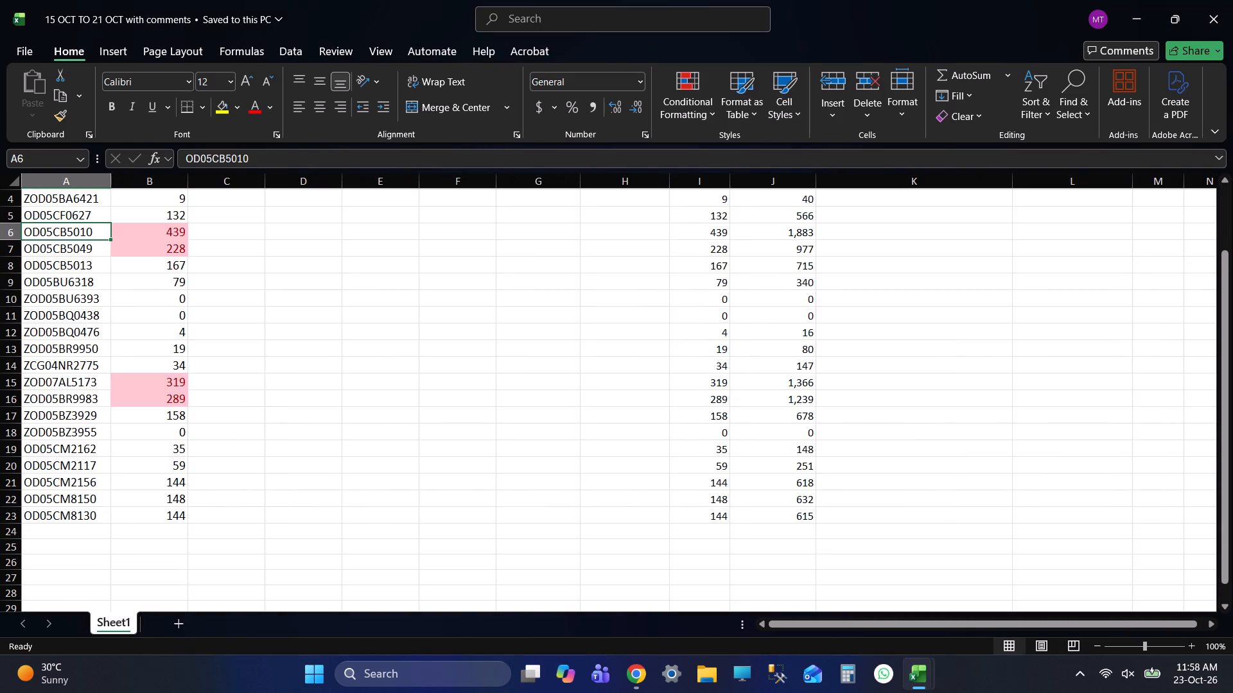
{"action": "key", "text": "alt+Tab"}
{"action": "key", "text": "alt+Tab"}
{"action": "key", "text": "alt+Tab"}
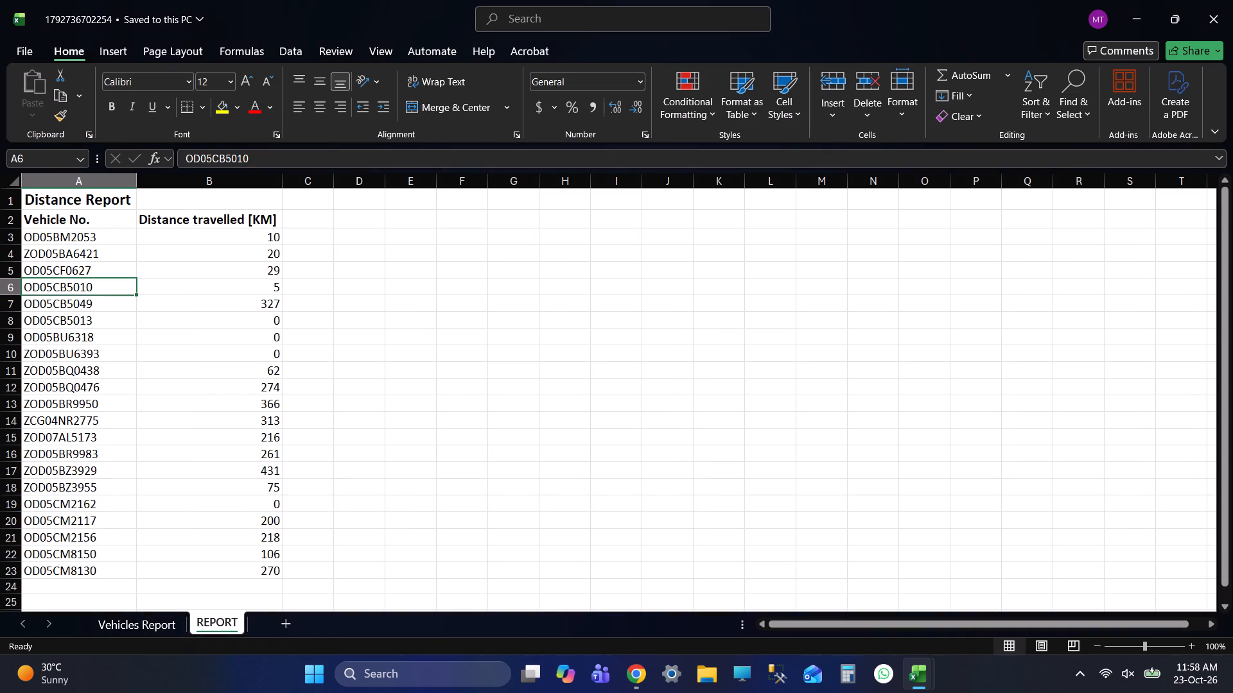
{"action": "key", "text": "alt+Tab"}
{"action": "key", "text": "alt+Tab"}
{"action": "key", "text": "alt+Tab"}
{"action": "key", "text": "alt+Tab"}
{"action": "key", "text": "alt+Tab"}
{"action": "key", "text": "alt+Tab"}
{"action": "key", "text": "alt+Tab"}
{"action": "key", "text": "alt+Tab"}
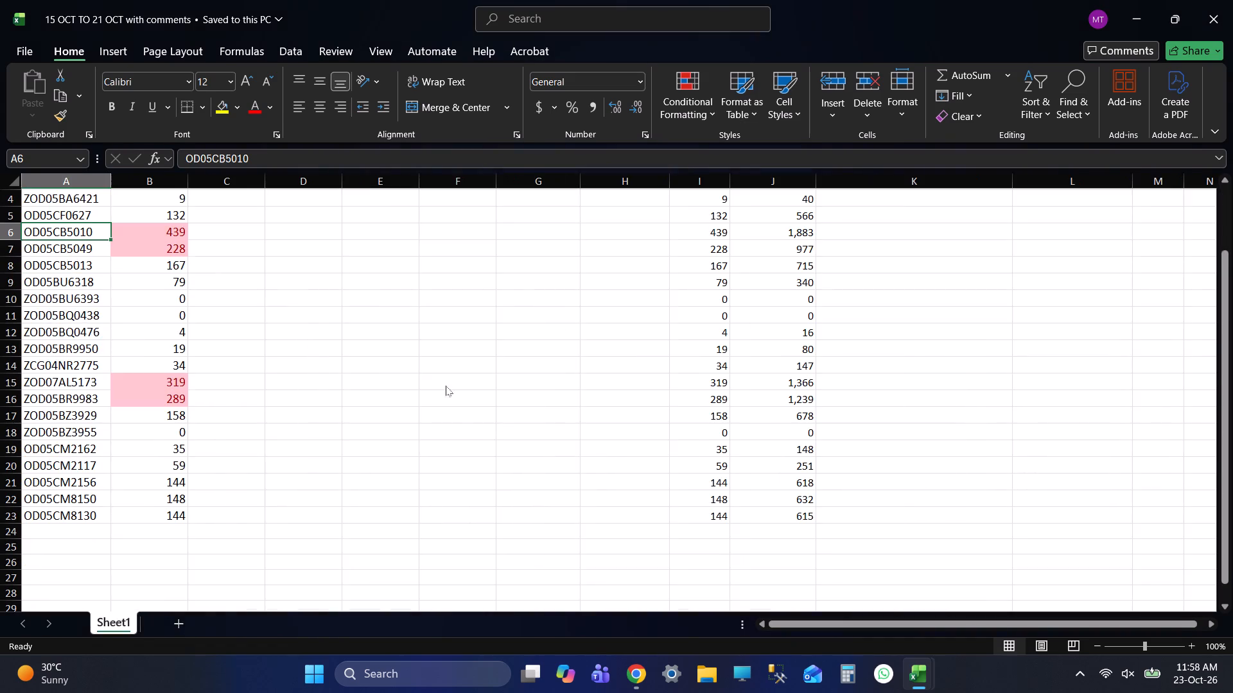
{"action": "scroll", "coordinate": [366, 388], "scroll_direction": "down", "scroll_amount": 1}
{"action": "scroll", "coordinate": [366, 388], "scroll_direction": "up", "scroll_amount": 5}
{"action": "scroll", "coordinate": [263, 253], "scroll_direction": "up", "scroll_amount": 5}
Copy the distances in B3:B23 of the REPORT sheet into the 16 OCT column of the 15 OCT TO 21 OCT workbook, starting at C3, and save.
{"action": "left_click_drag", "start_coordinate": [256, 241], "coordinate": [256, 309]}
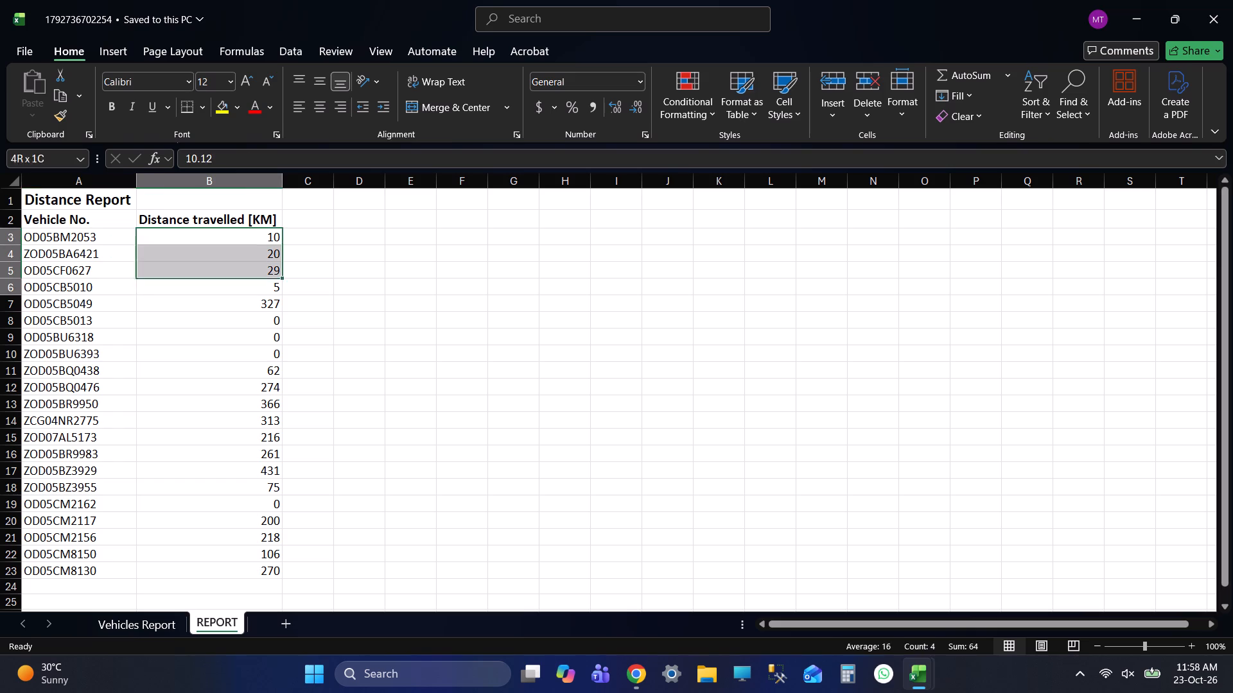
{"action": "left_click_drag", "start_coordinate": [256, 309], "coordinate": [249, 563]}
{"action": "scroll", "coordinate": [455, 364], "scroll_direction": "up", "scroll_amount": 7}
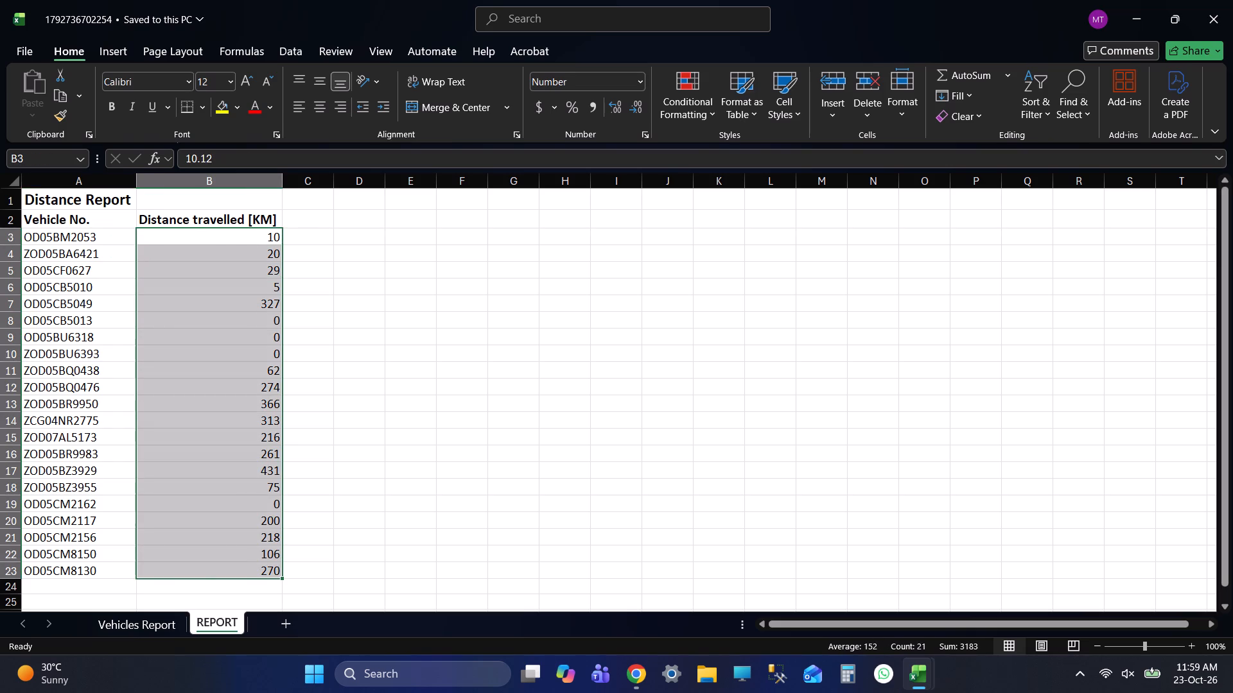
{"action": "key", "text": "ctrl+c"}
{"action": "key", "text": "alt+Tab"}
{"action": "scroll", "coordinate": [252, 282], "scroll_direction": "up", "scroll_amount": 4}
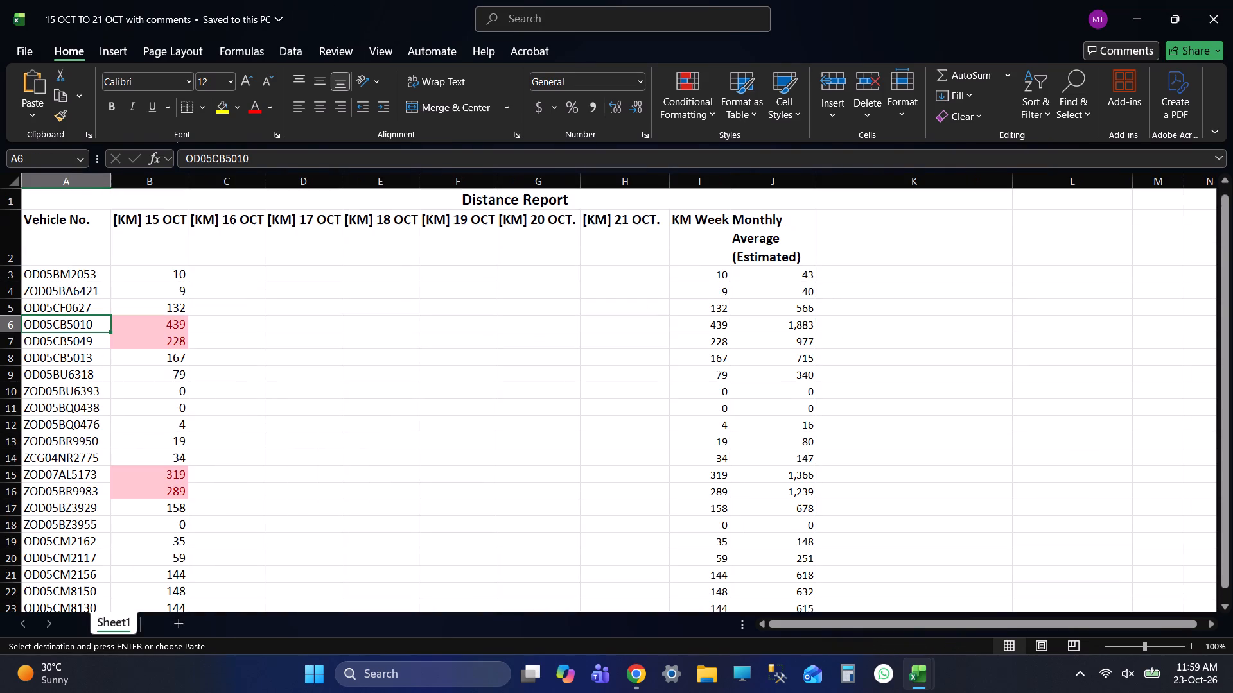
{"action": "scroll", "coordinate": [223, 309], "scroll_direction": "up", "scroll_amount": 4}
{"action": "left_click", "coordinate": [223, 278]}
{"action": "key", "text": "ctrl+v"}
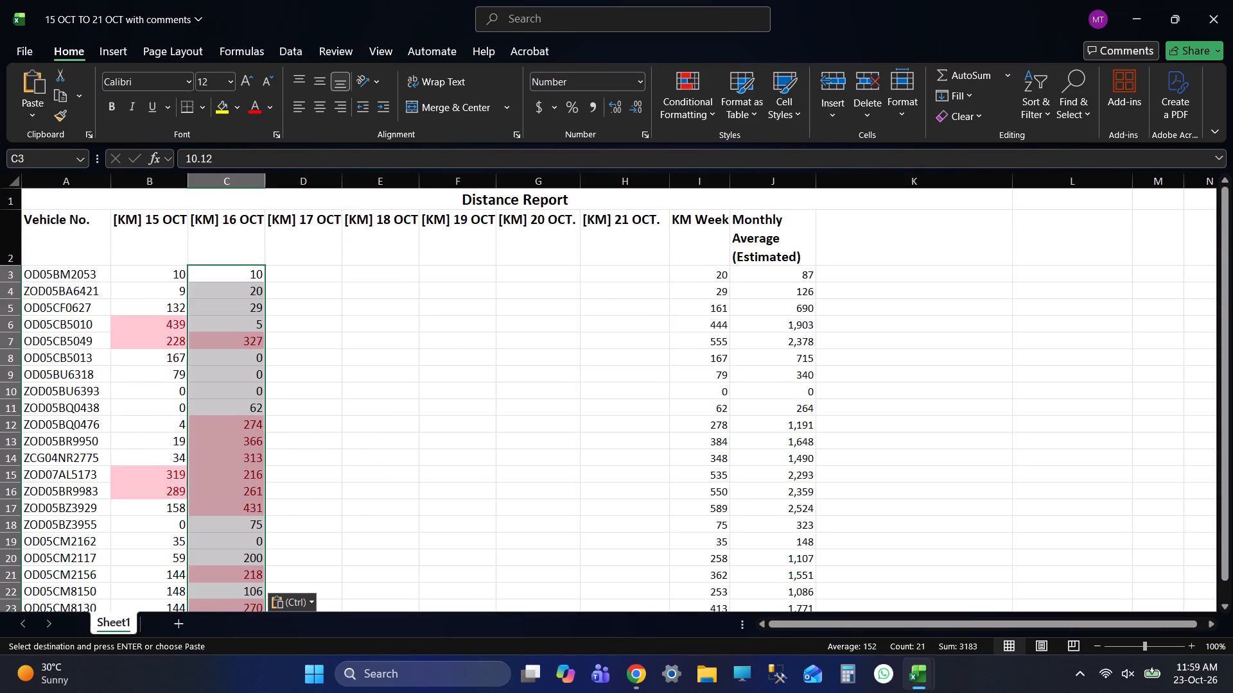
{"action": "left_click", "coordinate": [430, 308]}
{"action": "key", "text": "ctrl+s"}
{"action": "key", "text": "ctrl+s"}
{"action": "key", "text": "ctrl+s"}
{"action": "left_click", "coordinate": [299, 274]}
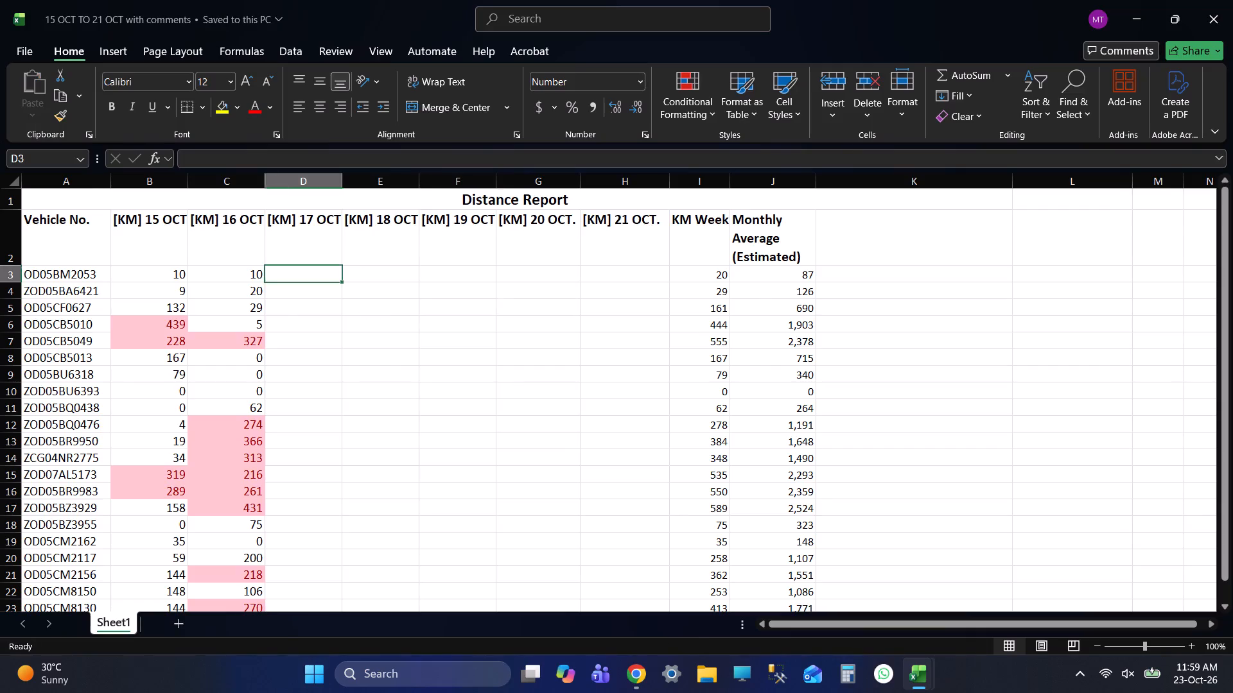
Save the report workbook as 16.10.2026 in the Desktop's TRUCK BY PRADIP > DRAFT DISTANCE REPORT folder, then close it.
{"action": "key", "text": "alt+Tab"}
{"action": "key", "text": "ctrl+s"}
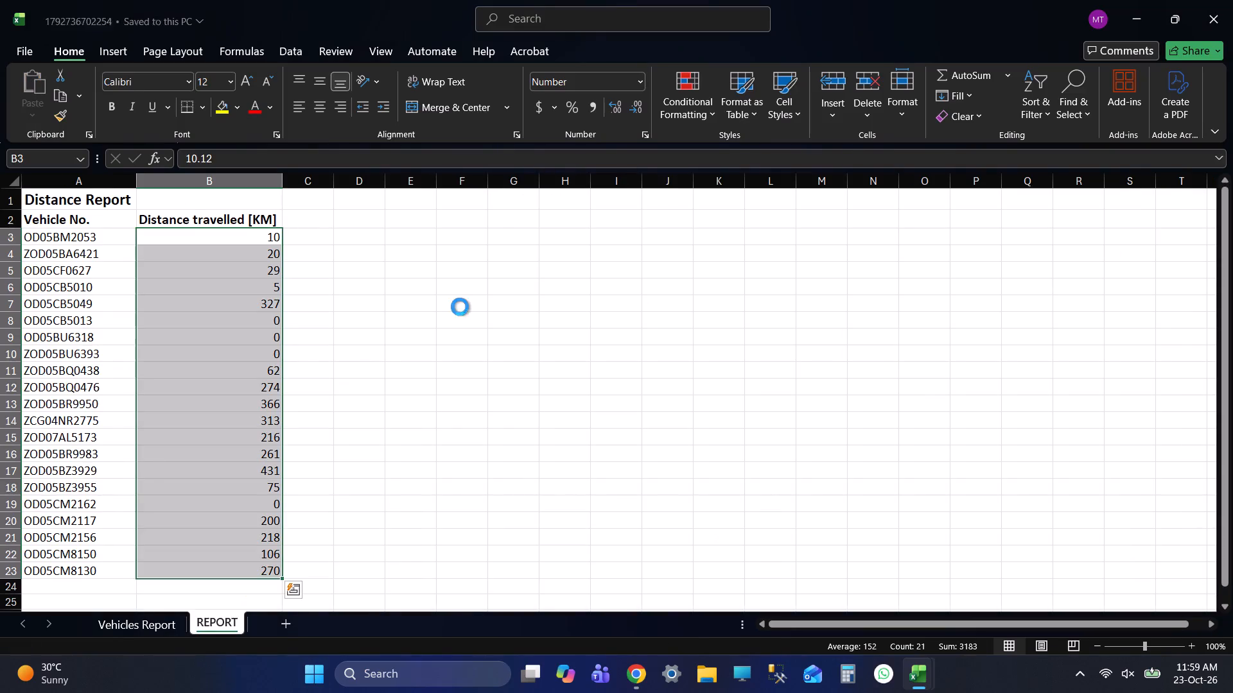
{"action": "left_click", "coordinate": [26, 50]}
{"action": "left_click", "coordinate": [87, 260]}
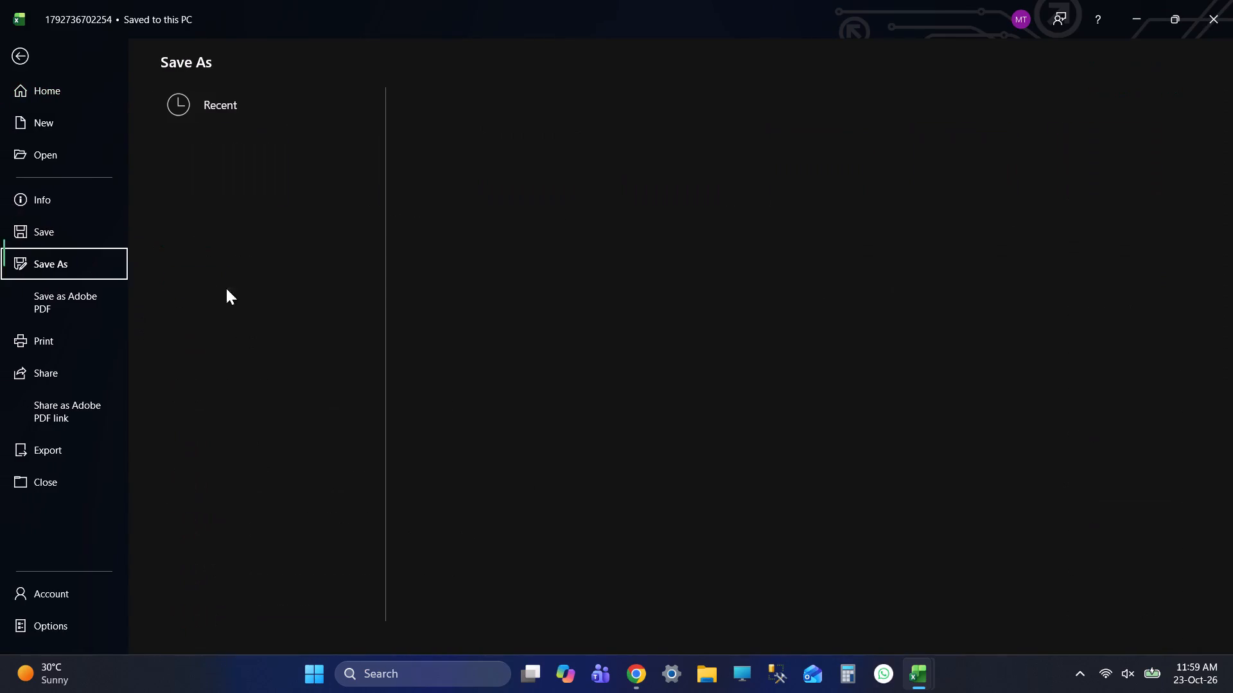
{"action": "double_click", "coordinate": [265, 305]}
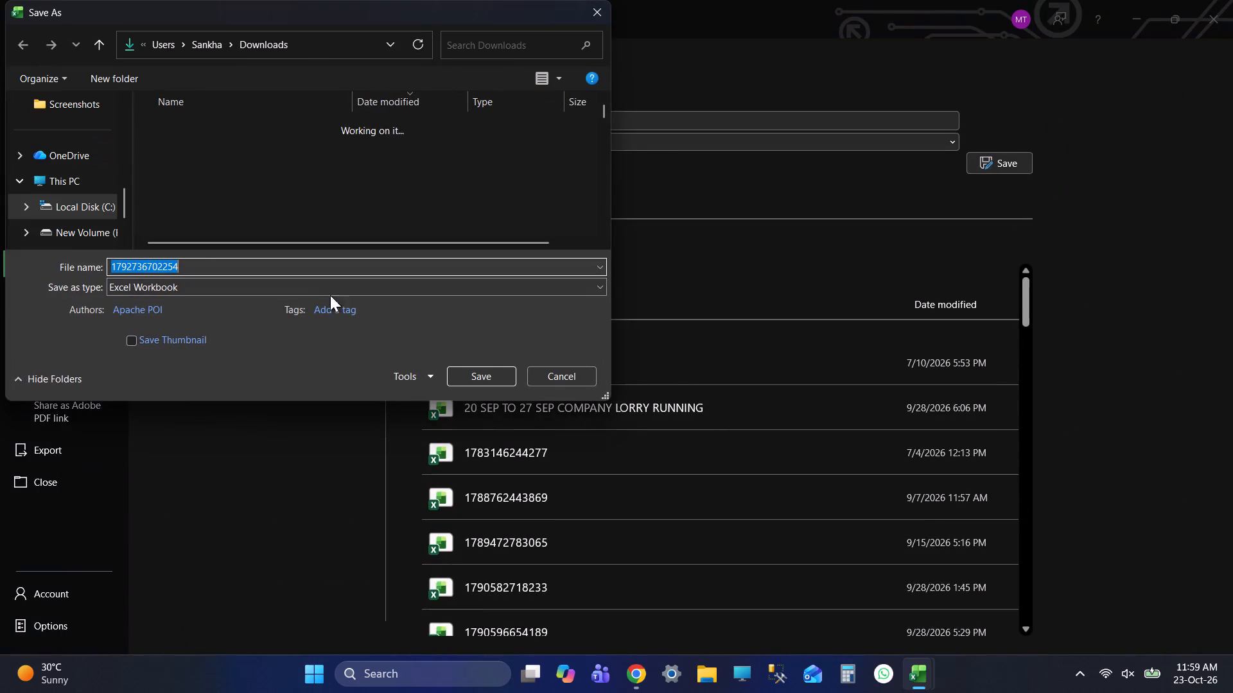
{"action": "left_click", "coordinate": [71, 232]}
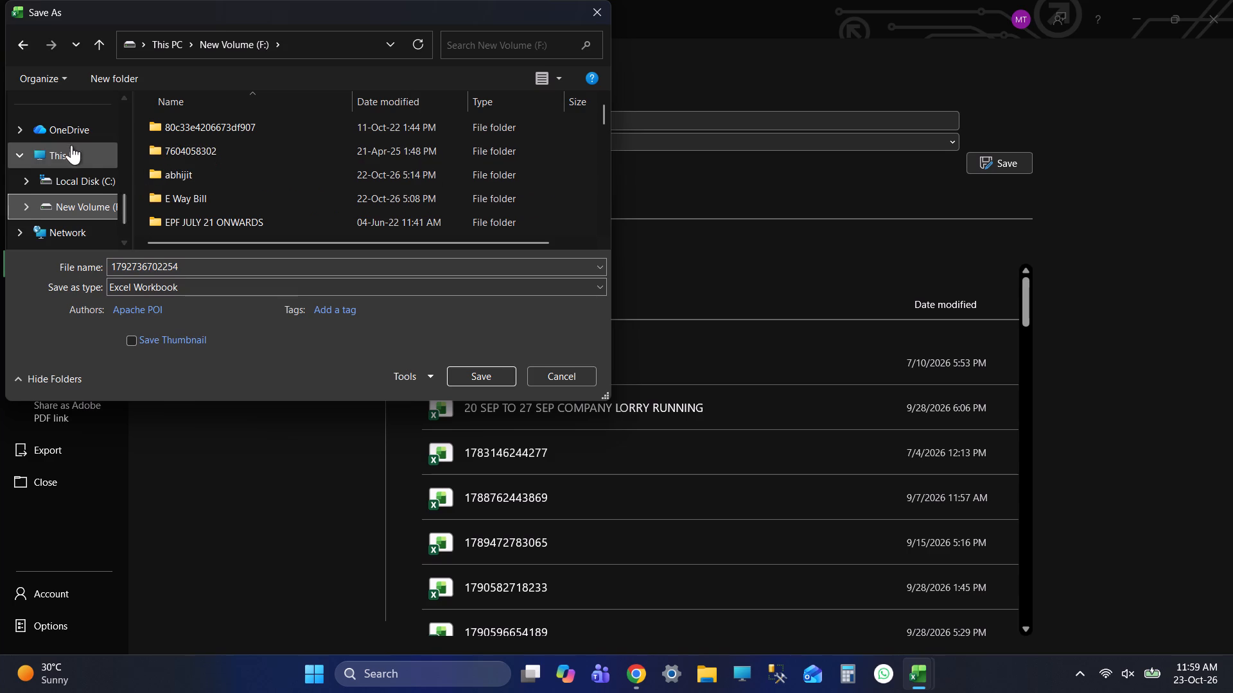
{"action": "scroll", "coordinate": [69, 143], "scroll_direction": "up", "scroll_amount": 2}
{"action": "scroll", "coordinate": [69, 143], "scroll_direction": "down", "scroll_amount": 1}
{"action": "scroll", "coordinate": [69, 143], "scroll_direction": "up", "scroll_amount": 2}
{"action": "scroll", "coordinate": [112, 171], "scroll_direction": "up", "scroll_amount": 7}
{"action": "left_click", "coordinate": [87, 194]}
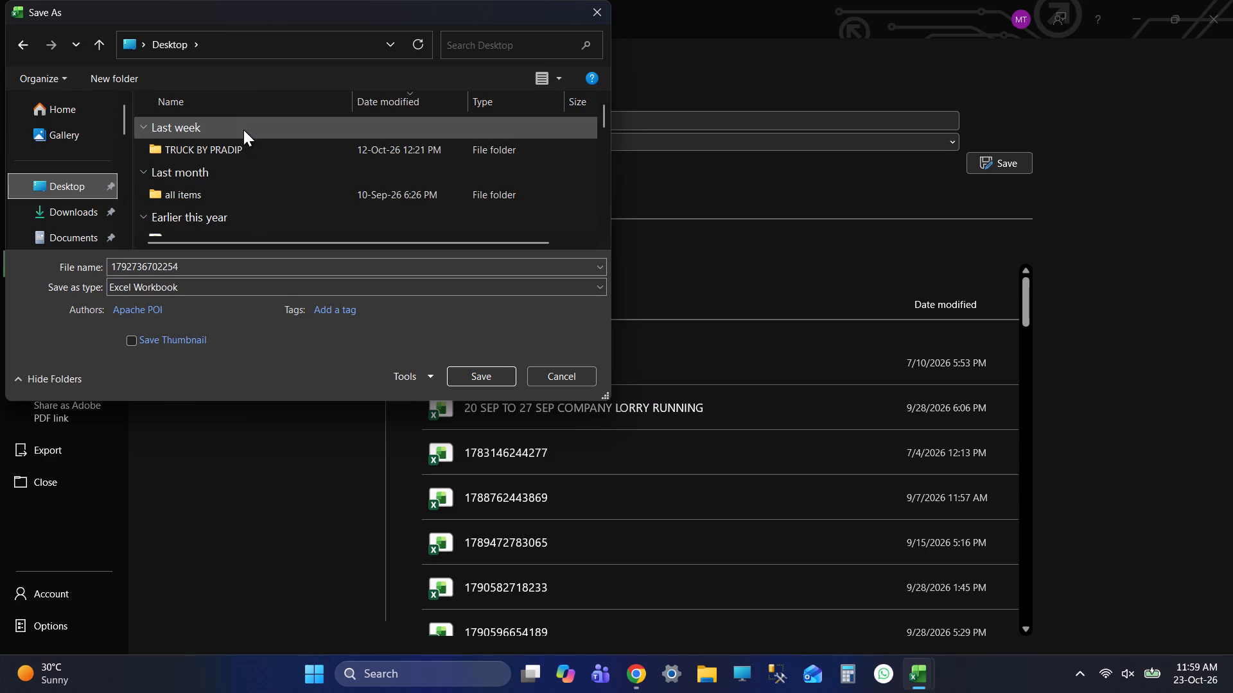
{"action": "double_click", "coordinate": [238, 142]}
{"action": "double_click", "coordinate": [256, 226]}
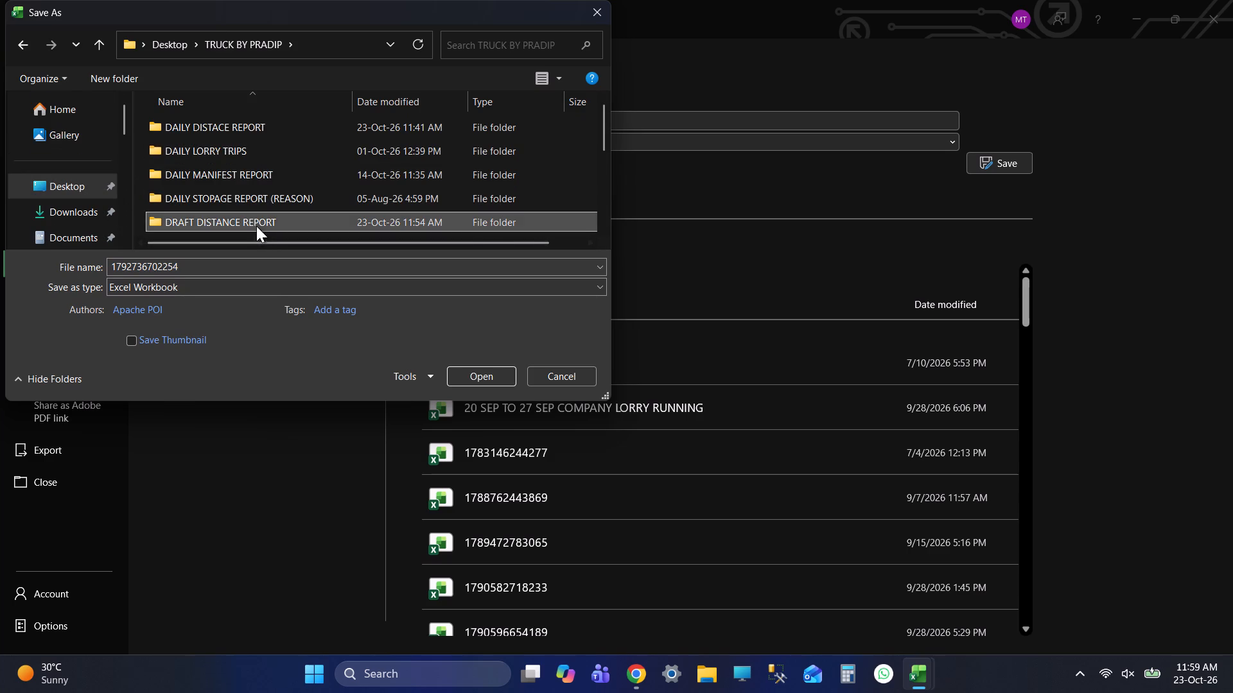
{"action": "left_click", "coordinate": [173, 266]}
{"action": "key", "text": "BackSpace"}
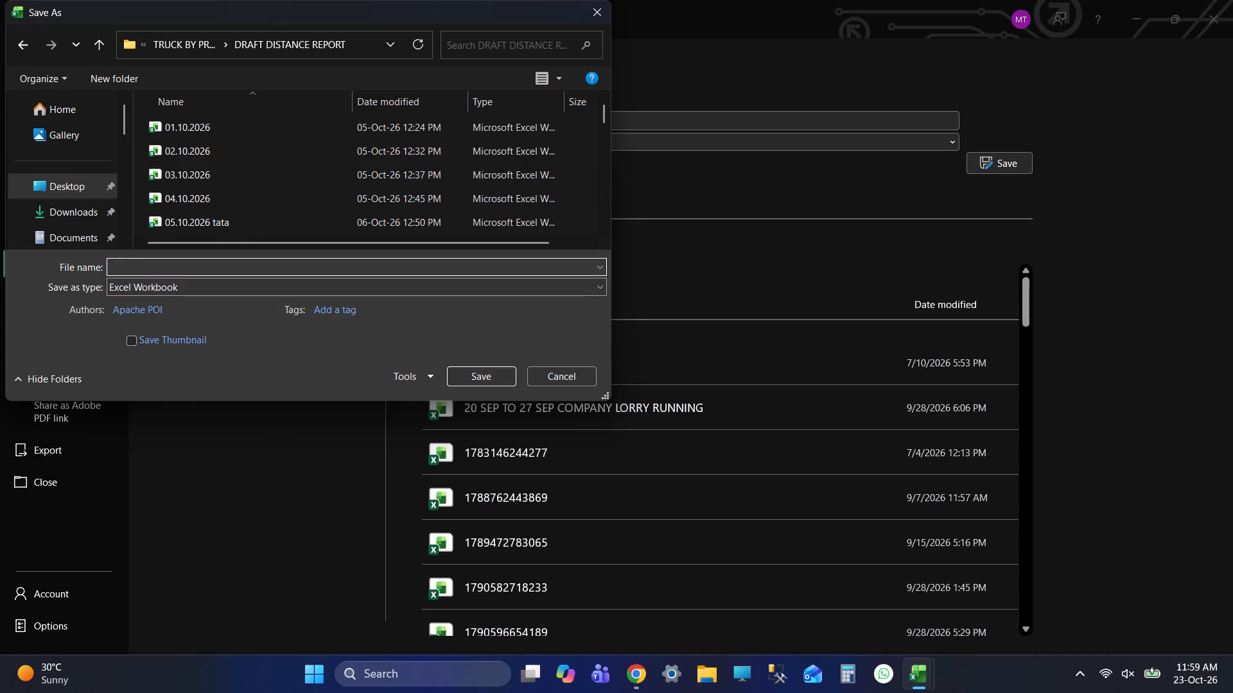
{"action": "type", "text": "16.10.2026"}
{"action": "left_click", "coordinate": [489, 368]}
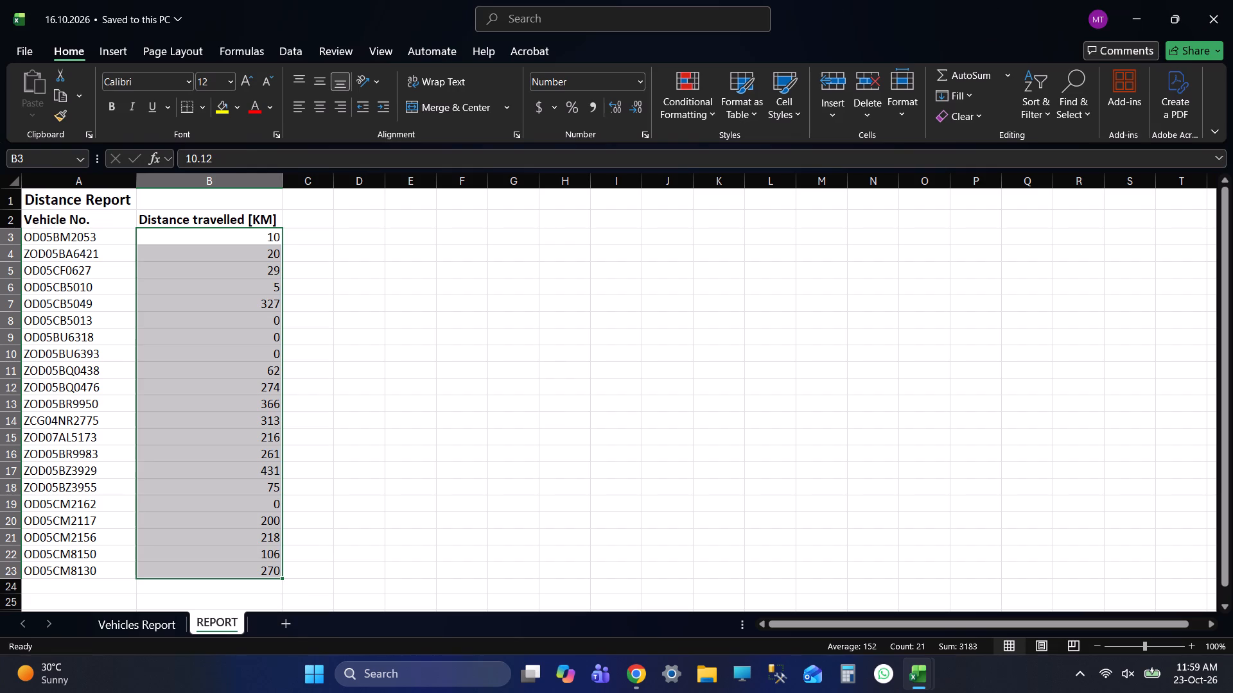
{"action": "left_click", "coordinate": [1219, 0]}
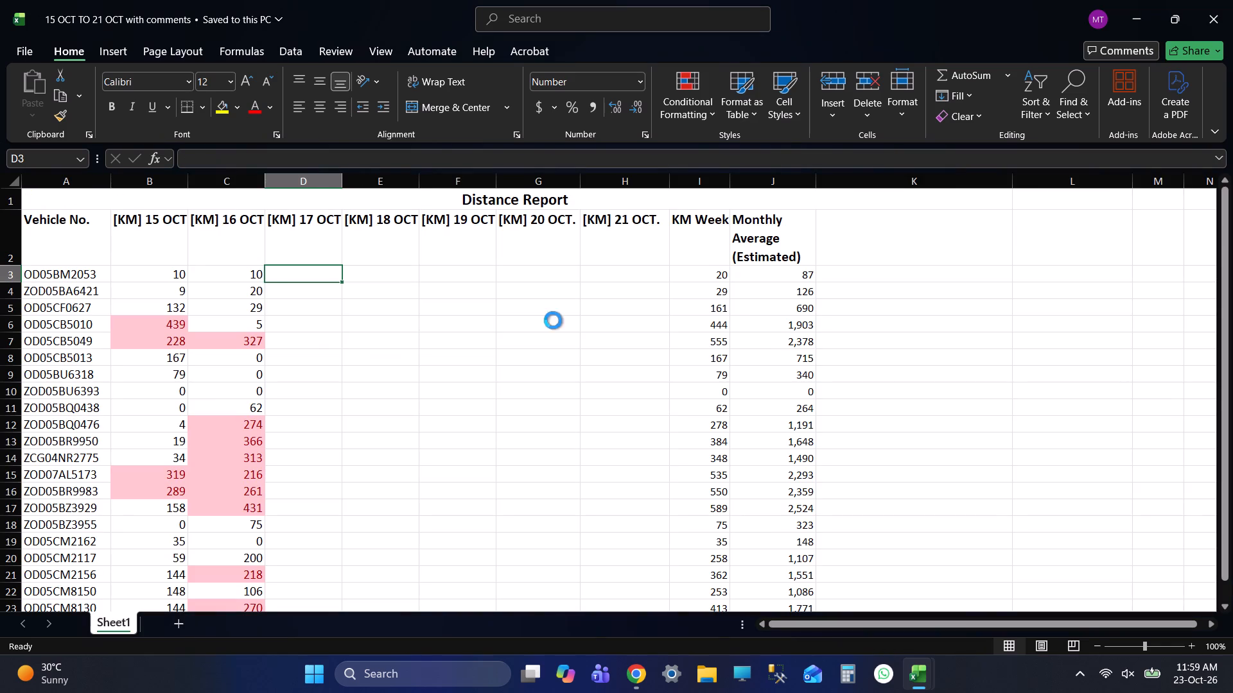
{"action": "key", "text": "ctrl+s"}
In the Wheelseye Distance Report, set the period from 17 Oct 2026, 00:00 to 17 Oct 2026, 23:59.
{"action": "key", "text": "alt+Tab"}
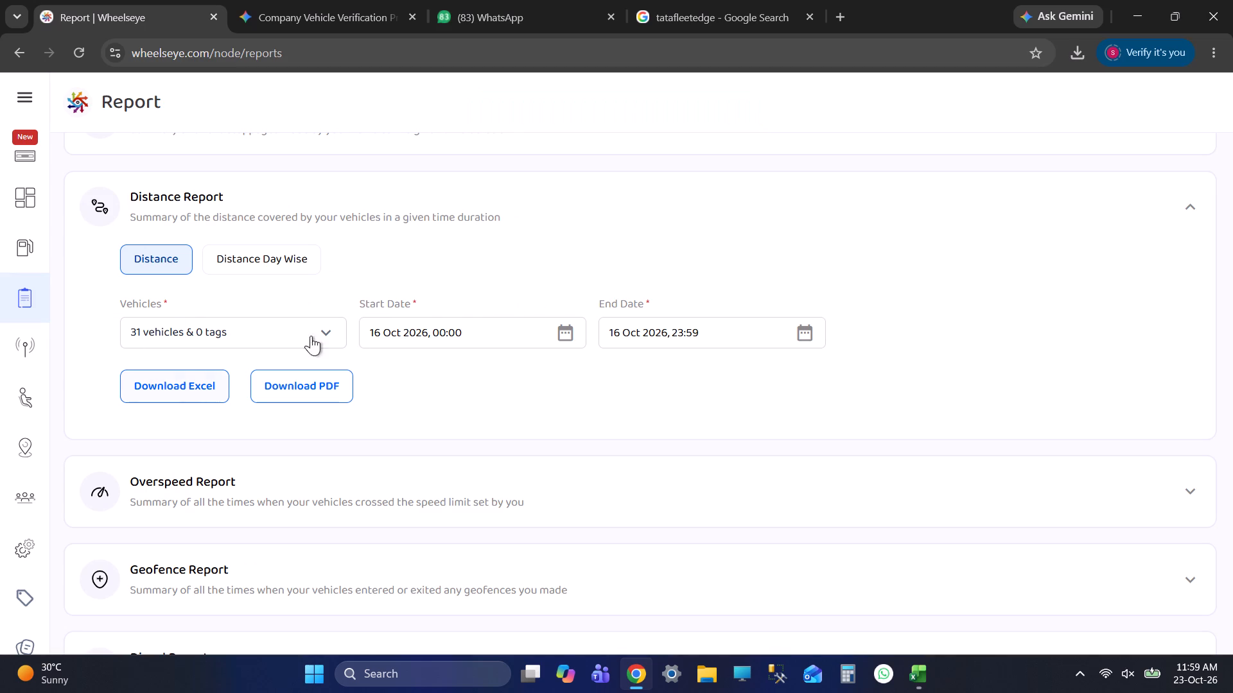
{"action": "left_click", "coordinate": [498, 324]}
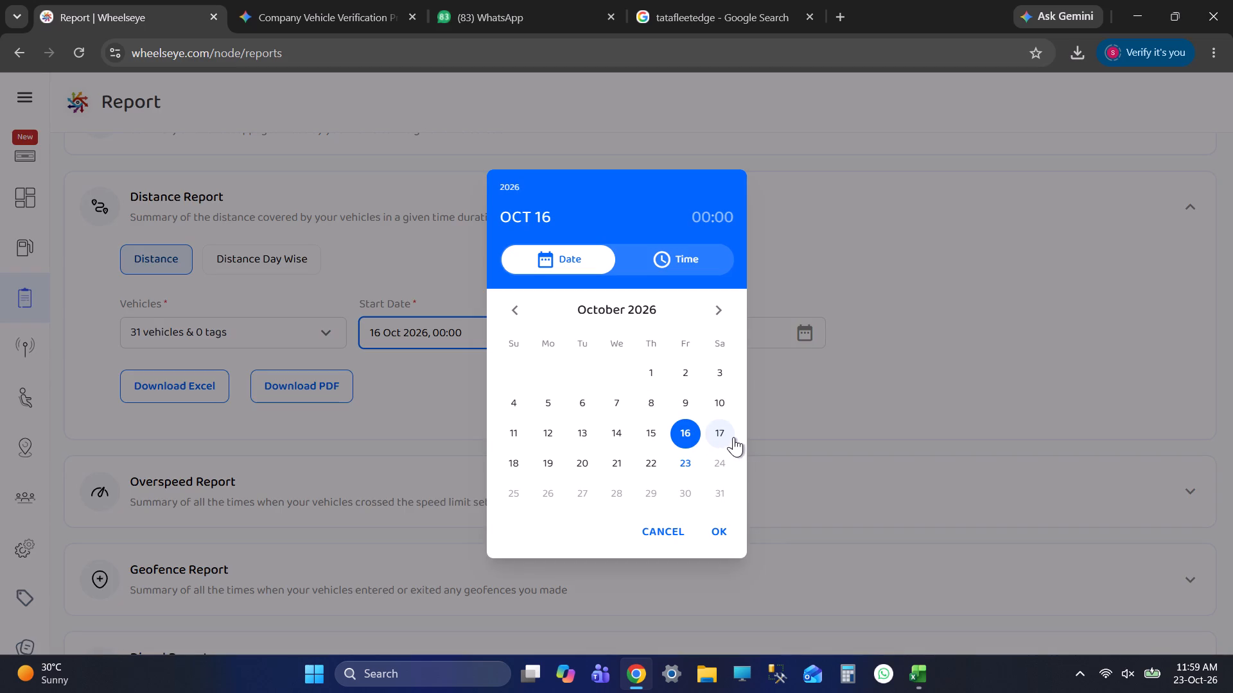
{"action": "left_click", "coordinate": [723, 429]}
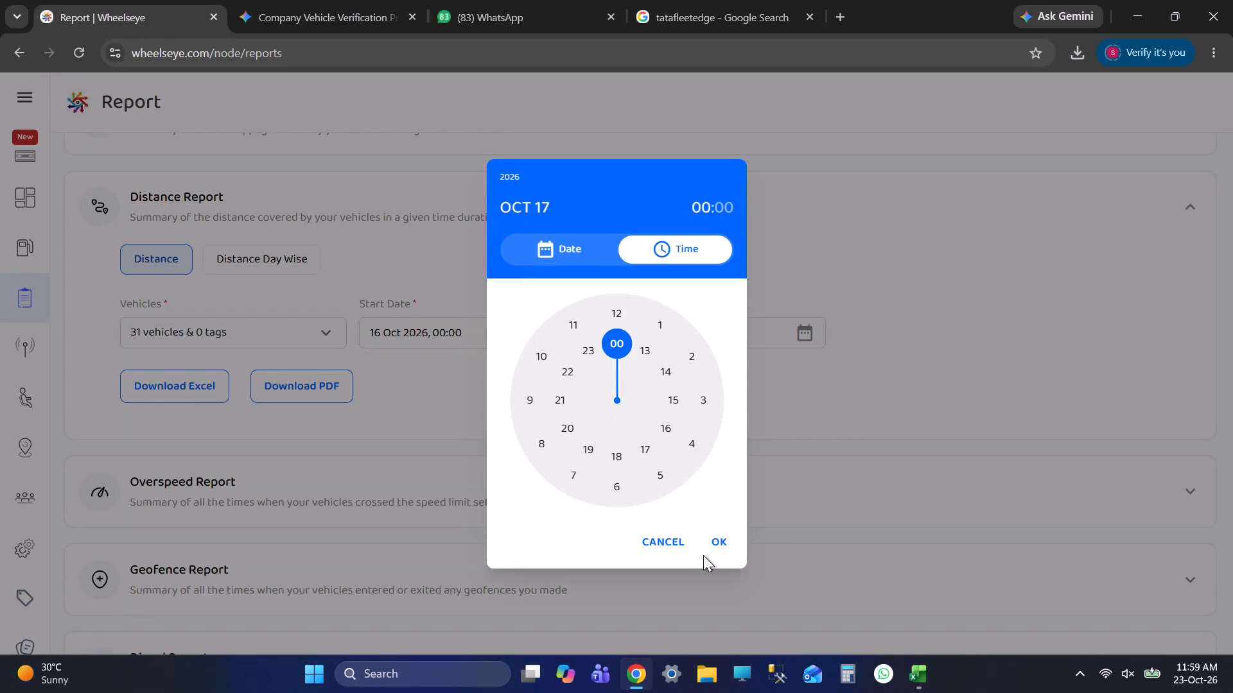
{"action": "left_click", "coordinate": [714, 535]}
{"action": "left_click", "coordinate": [694, 320]}
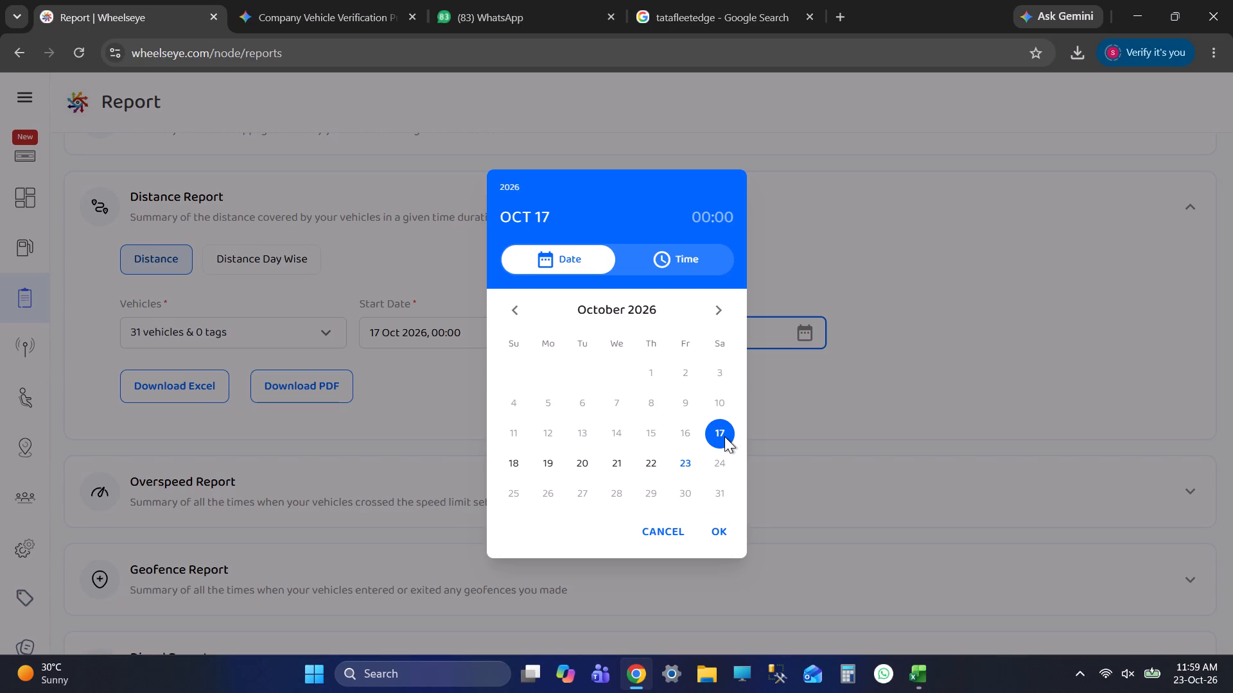
{"action": "left_click", "coordinate": [724, 436]}
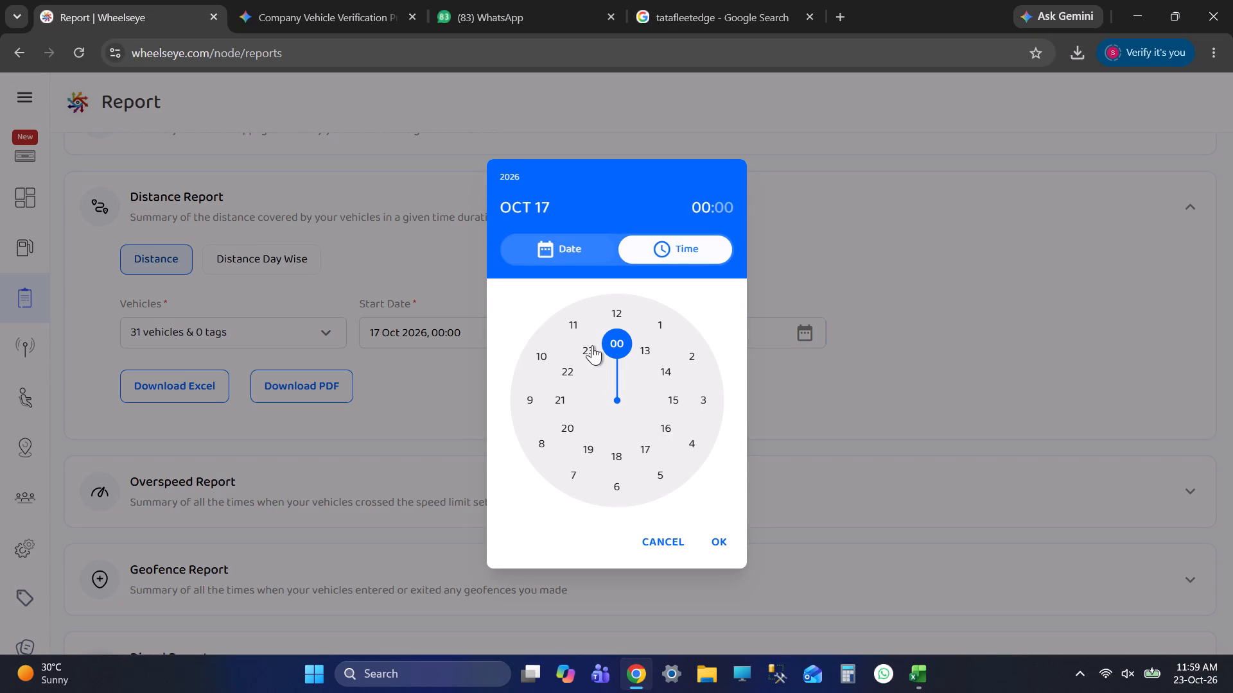
{"action": "left_click", "coordinate": [592, 345]}
{"action": "left_click", "coordinate": [610, 304]}
{"action": "left_click", "coordinate": [735, 536]}
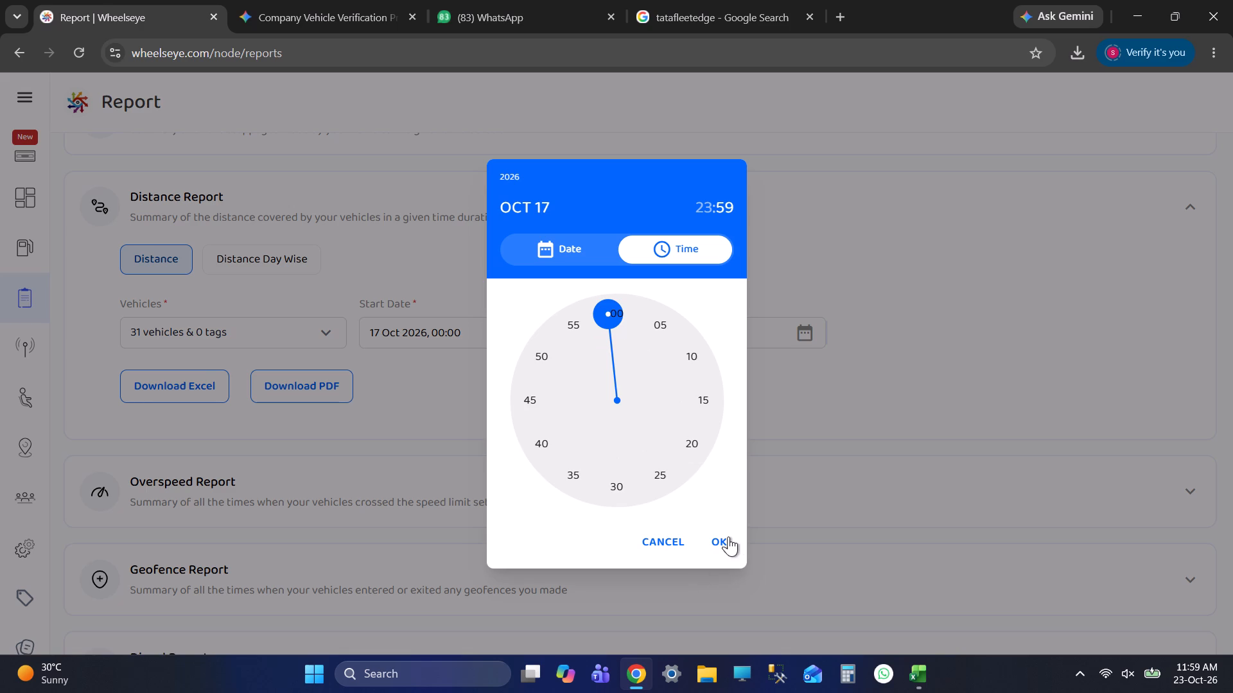
{"action": "left_click", "coordinate": [721, 537]}
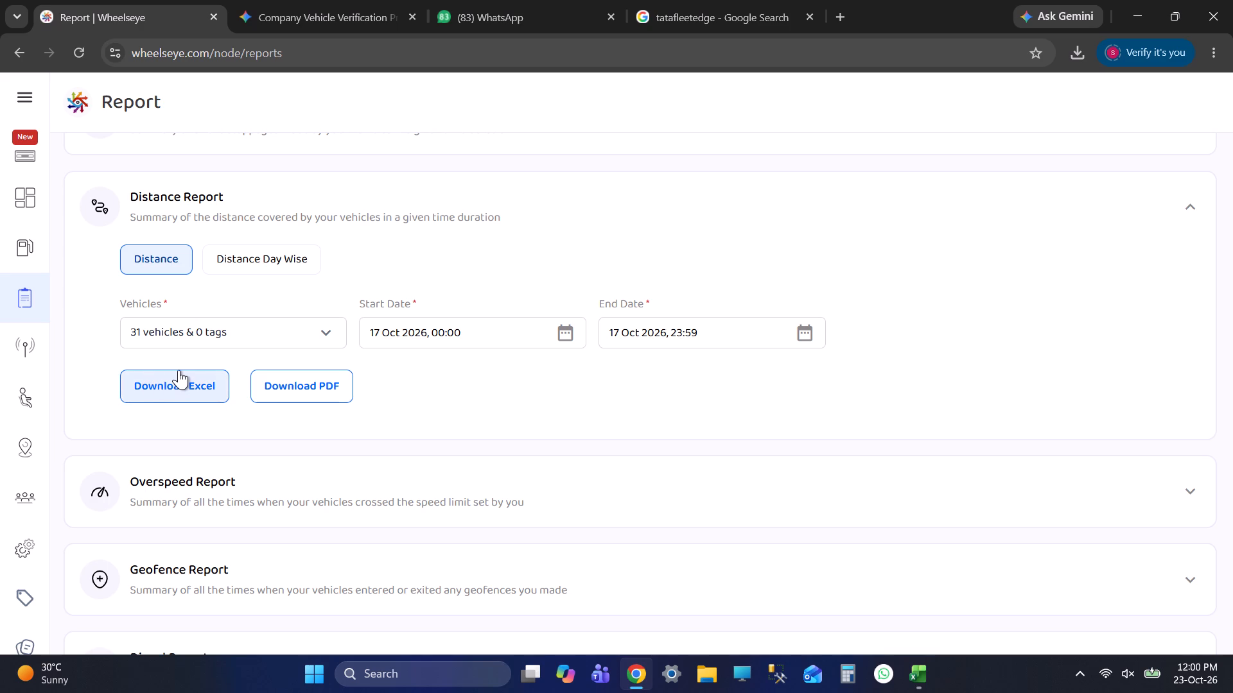
Download the 17 Oct distance report as an Excel file and open it for editing.
{"action": "key", "text": "alt+Tab"}
{"action": "key", "text": "alt+Tab"}
{"action": "left_click", "coordinate": [182, 385]}
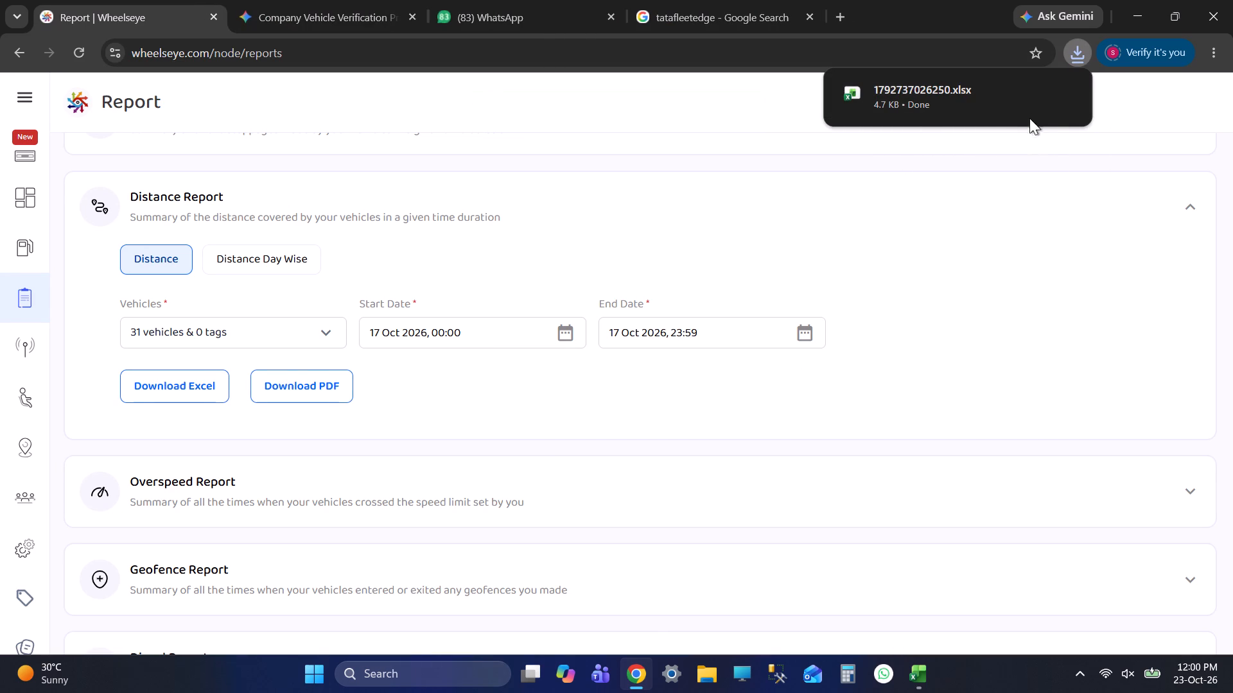
{"action": "left_click", "coordinate": [988, 99]}
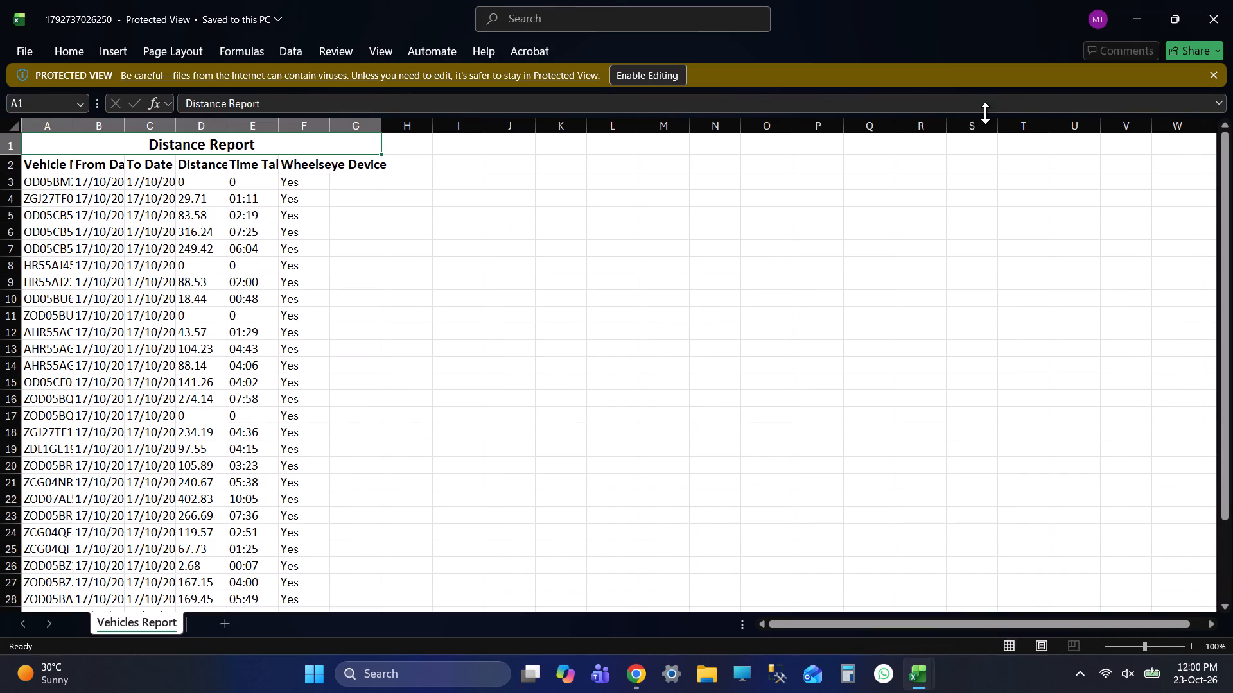
{"action": "left_click", "coordinate": [661, 76]}
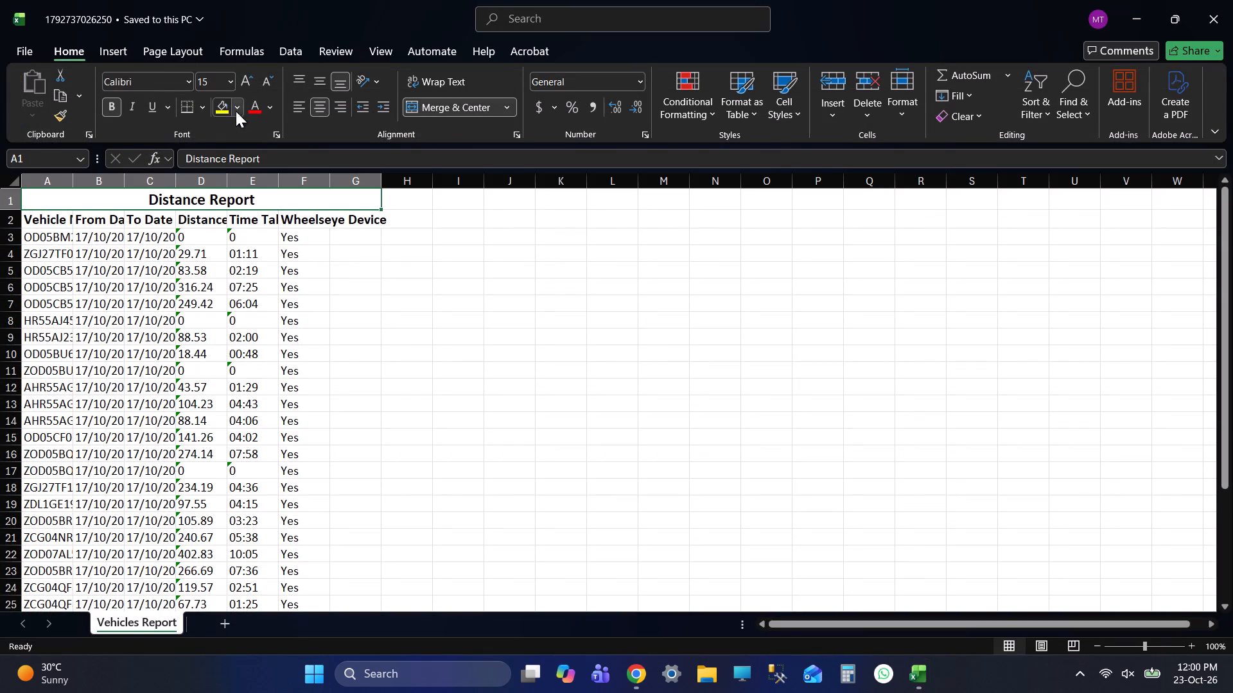
Unmerge the Distance Report title cells in row 1 of the downloaded report and save the workbook.
{"action": "left_click", "coordinate": [442, 107]}
{"action": "left_click", "coordinate": [378, 271]}
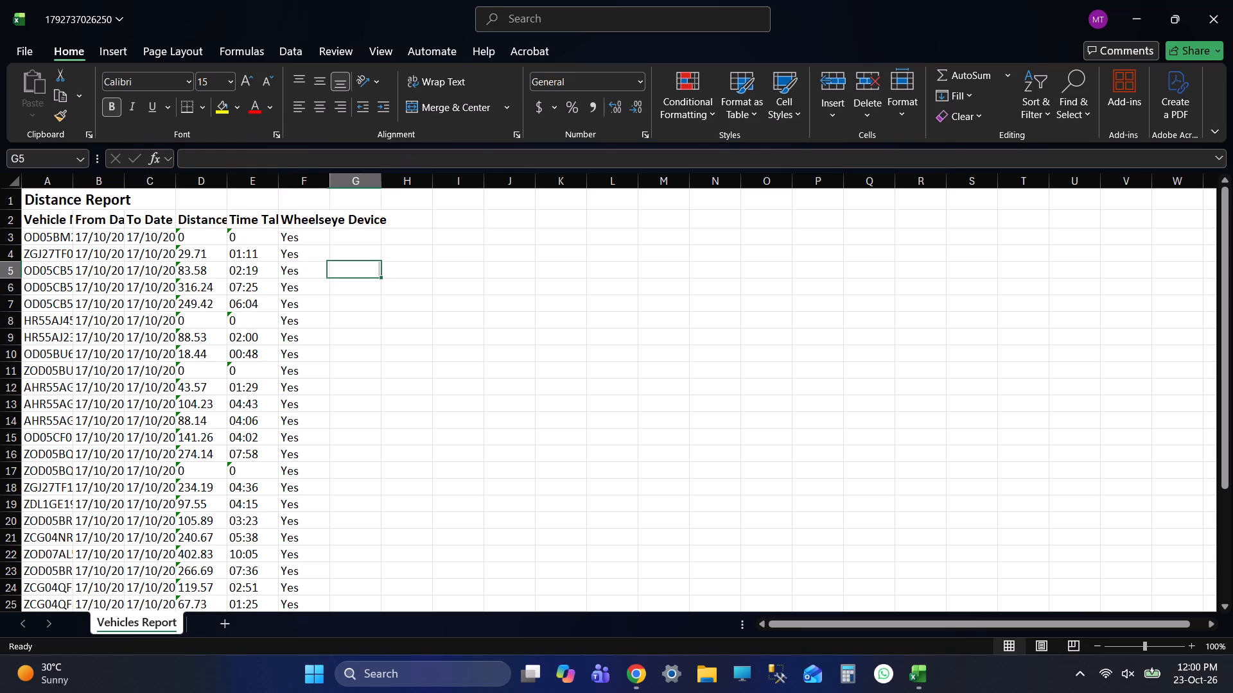
{"action": "key", "text": "ctrl+s"}
{"action": "key", "text": "ctrl+s"}
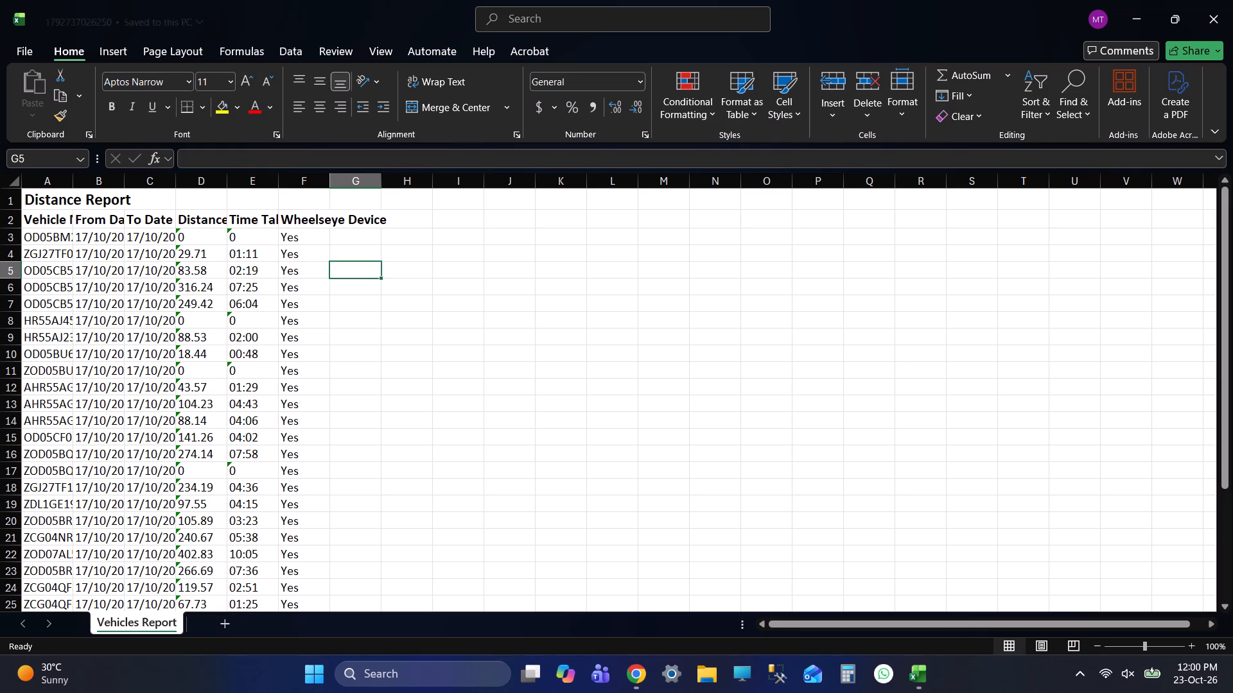
{"action": "key", "text": "ctrl+s"}
{"action": "key", "text": "ctrl+s"}
Autofit the widths of columns A to F in the Vehicles Report sheet and save the workbook.
{"action": "left_click", "coordinate": [57, 190]}
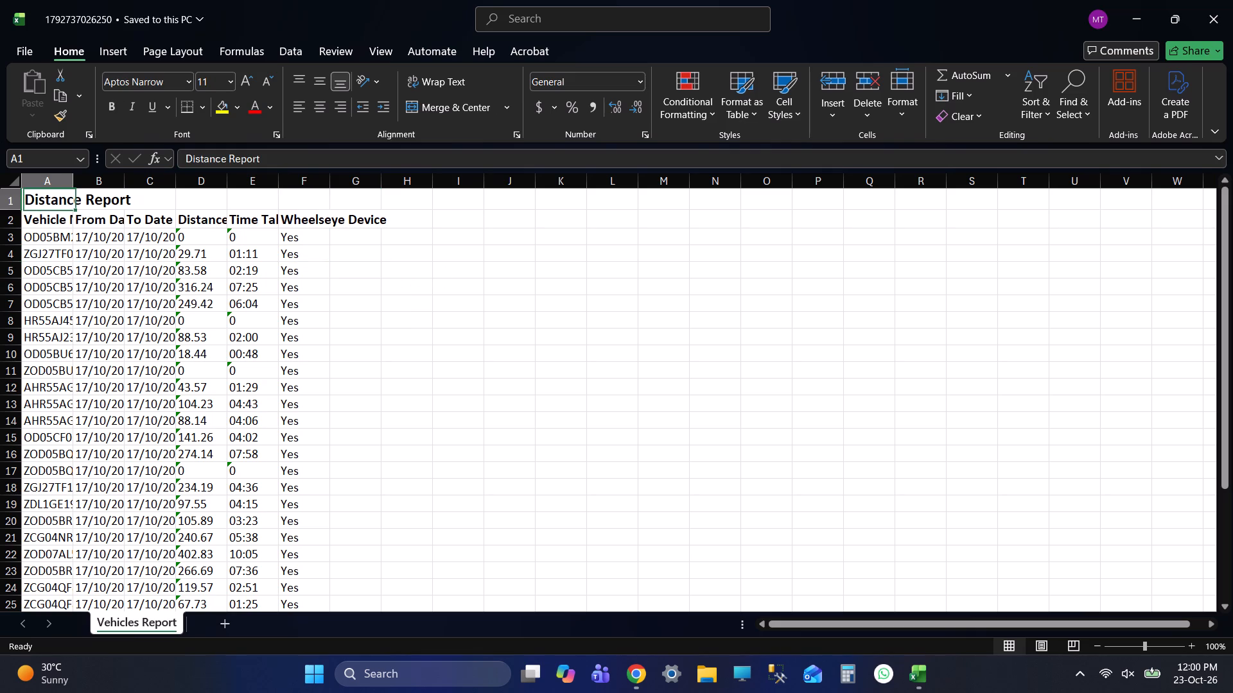
{"action": "left_click", "coordinate": [55, 178]}
{"action": "key", "text": "shift+Right"}
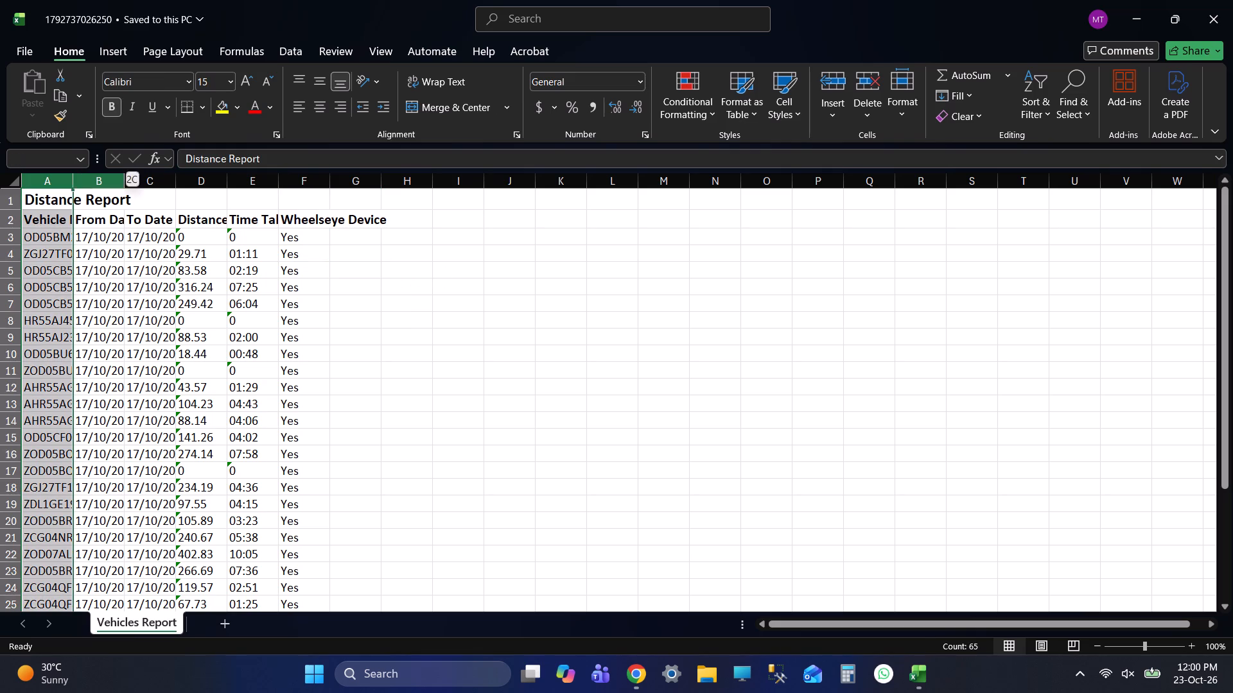
{"action": "key", "text": "shift+Right"}
{"action": "key", "text": "shift+Right"}
{"action": "key", "text": "shift+Right"}
{"action": "key", "text": "shift+Right"}
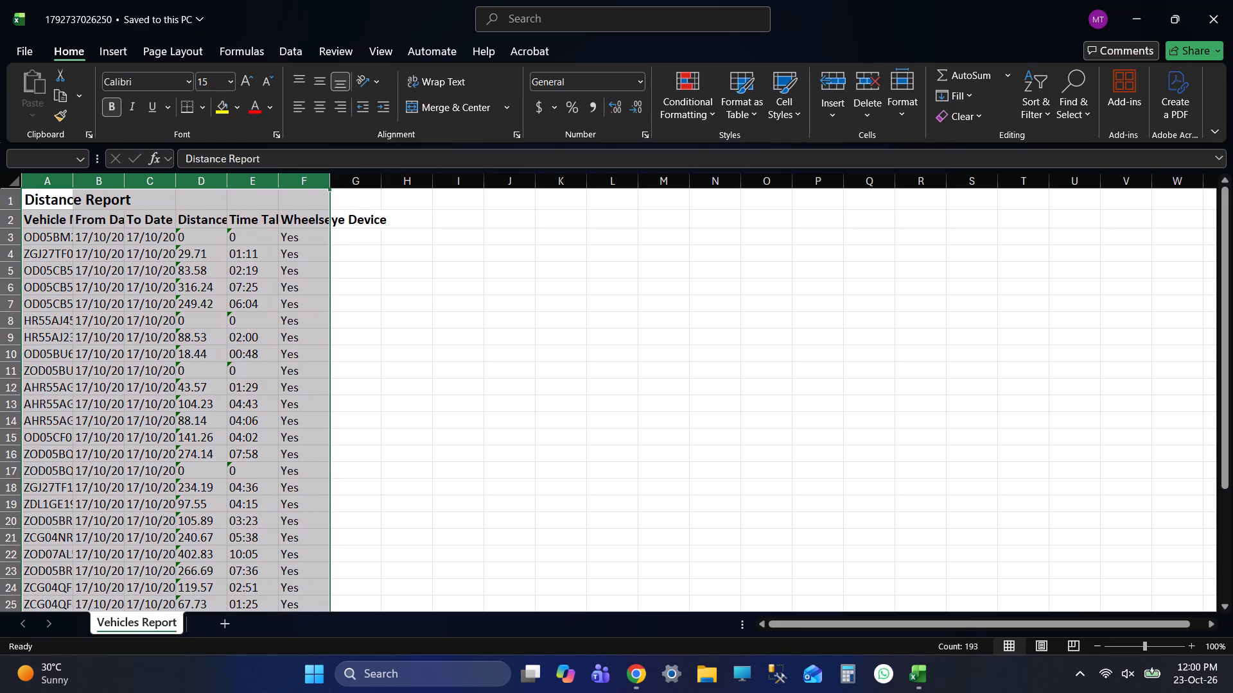
{"action": "double_click", "coordinate": [329, 176]}
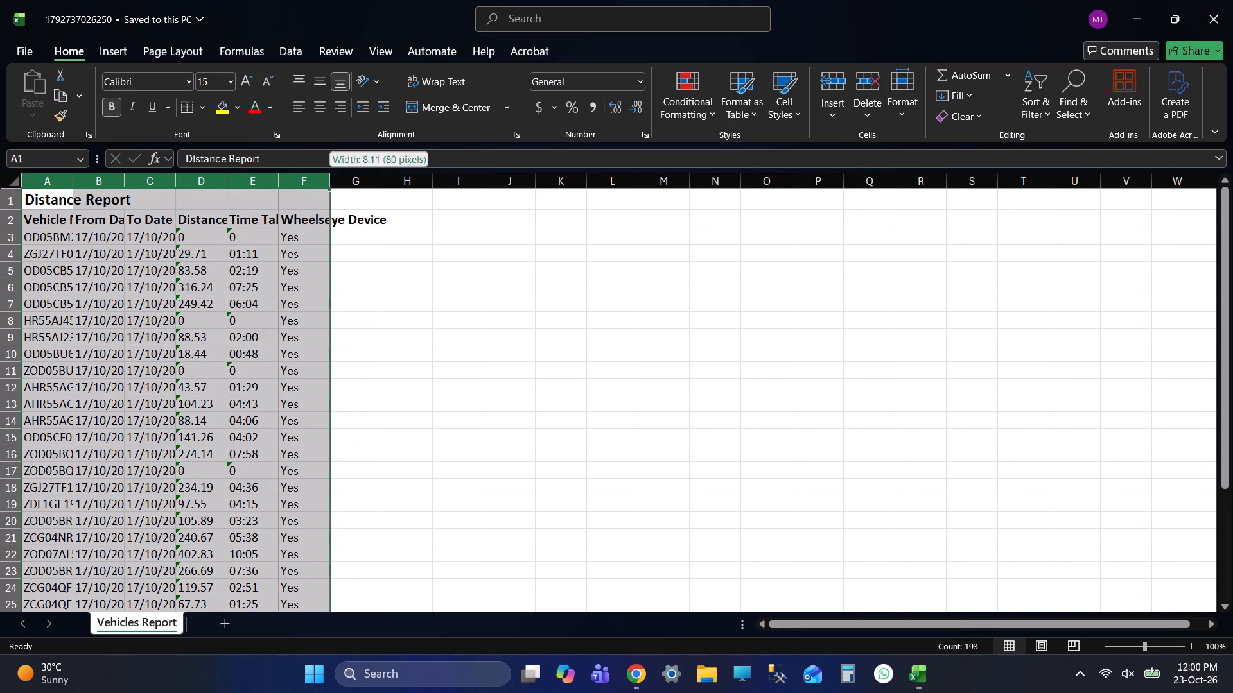
{"action": "left_click", "coordinate": [701, 214]}
{"action": "key", "text": "ctrl+s"}
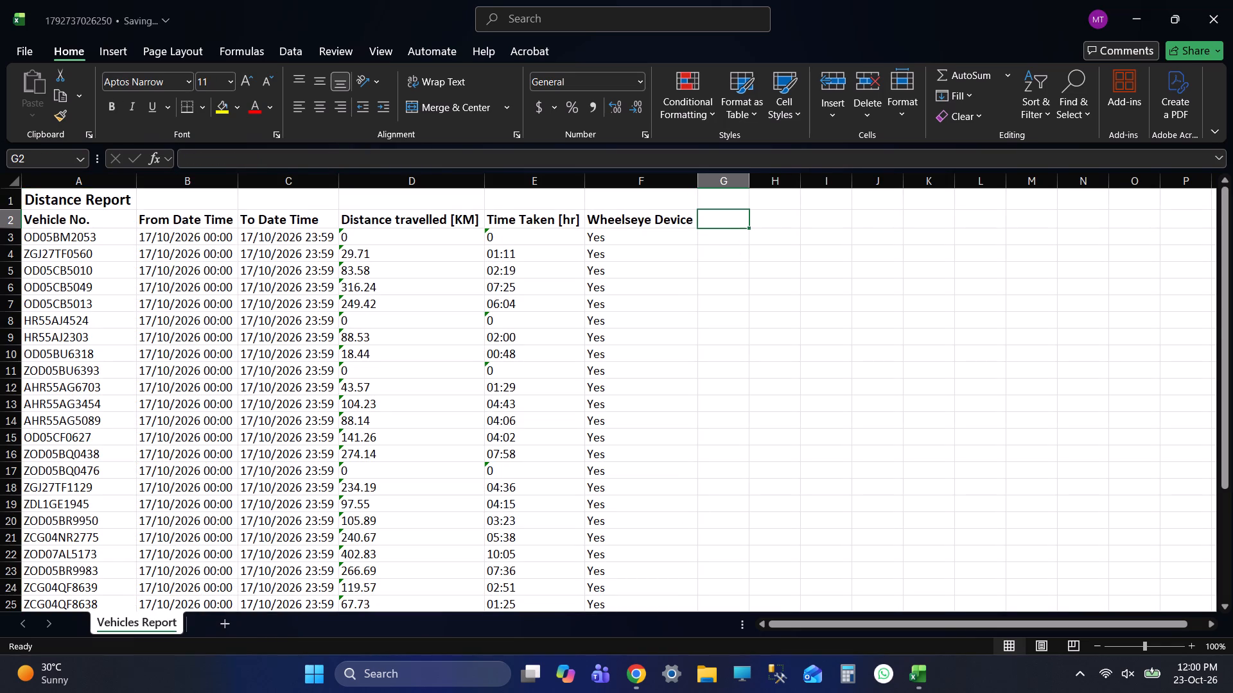
{"action": "key", "text": "ctrl+s"}
{"action": "key", "text": "ctrl+s"}
Add a new sheet after Vehicles Report and name it REPORT.
{"action": "left_click", "coordinate": [219, 624]}
{"action": "double_click", "coordinate": [214, 626]}
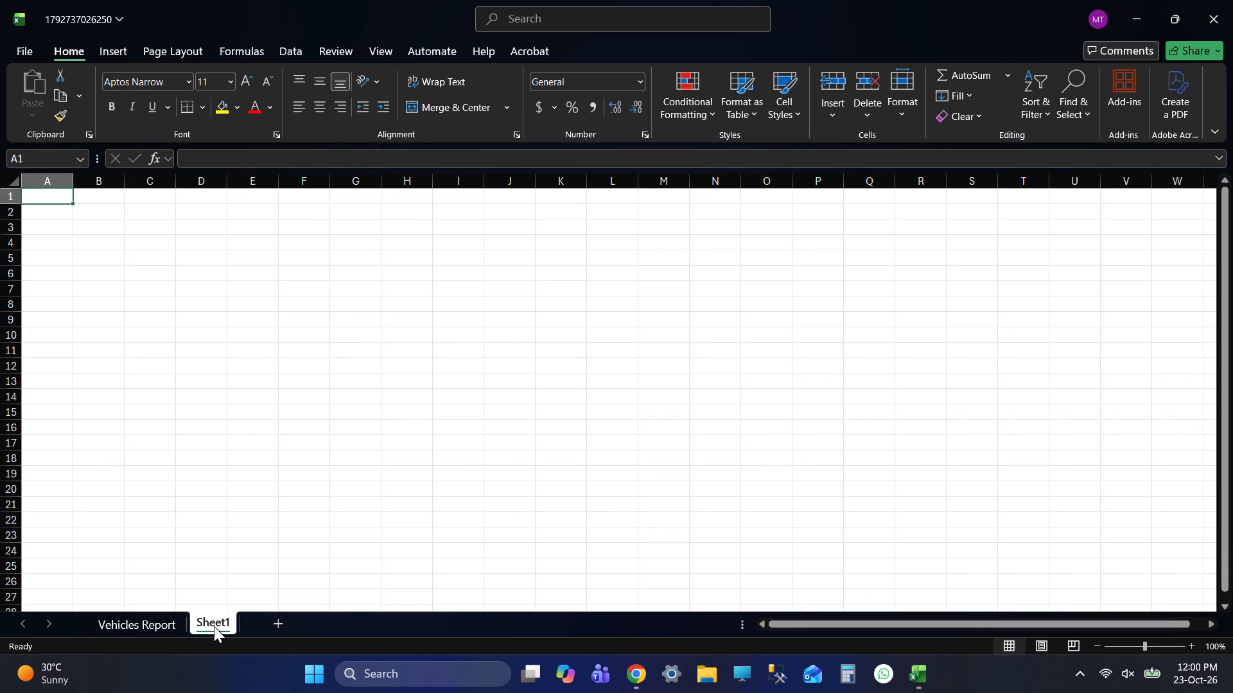
{"action": "type", "text": "RWEPORT"}
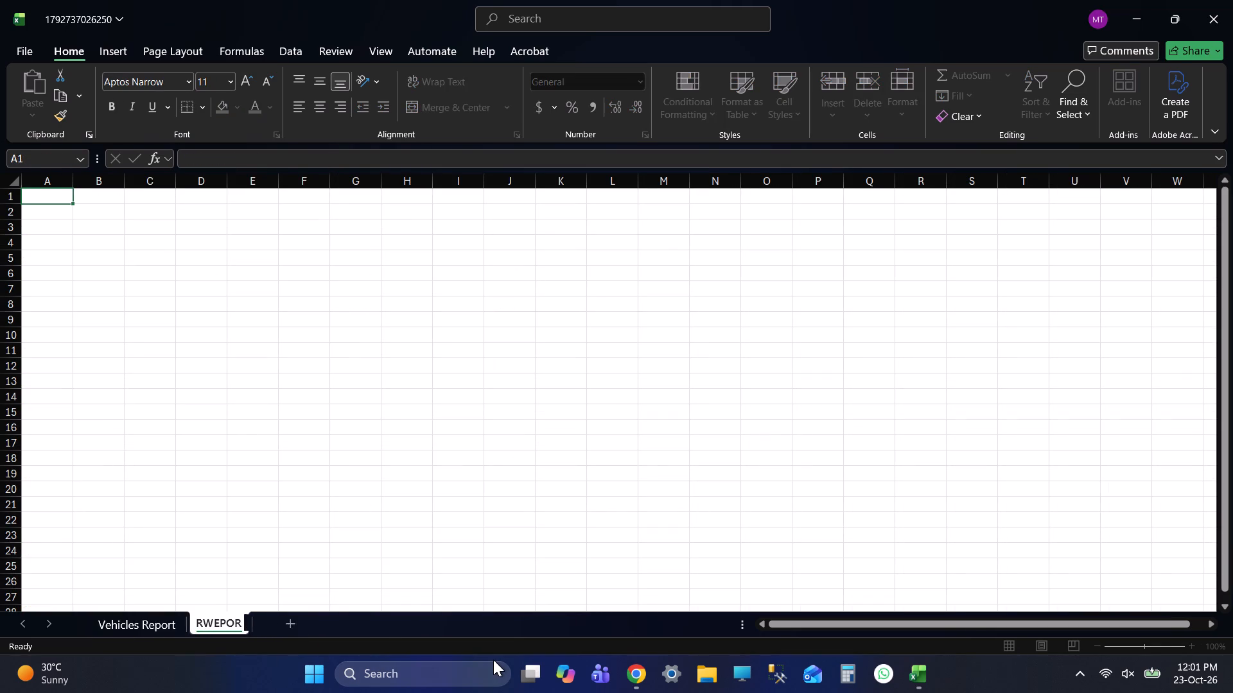
{"action": "key", "text": "BackSpace"}
{"action": "key", "text": "BackSpace"}
{"action": "key", "text": "BackSpace"}
{"action": "key", "text": "BackSpace"}
{"action": "key", "text": "BackSpace"}
{"action": "key", "text": "BackSpace"}
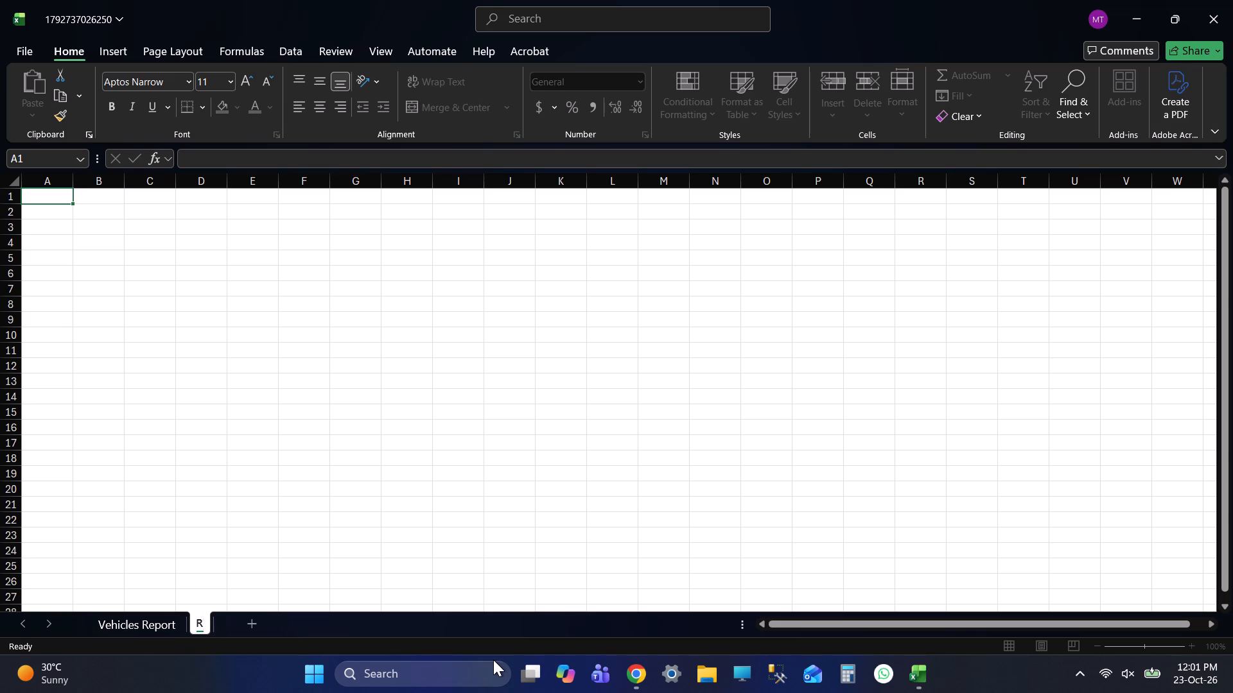
{"action": "type", "text": "EO"}
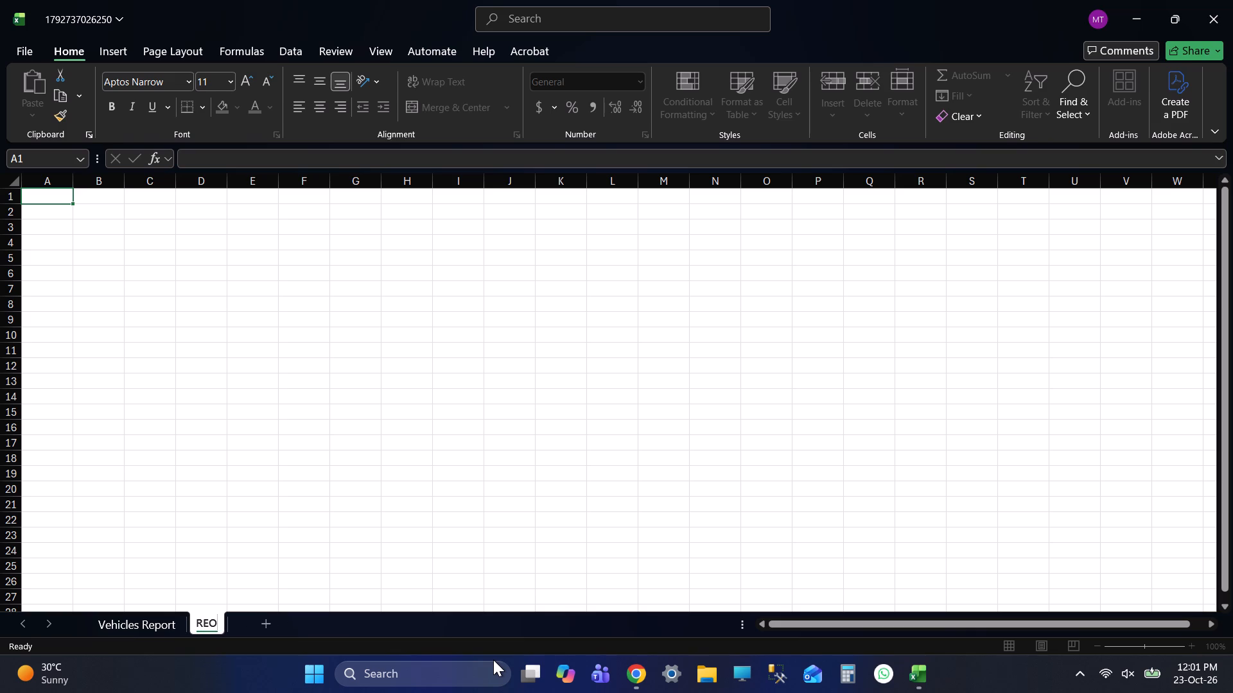
{"action": "key", "text": "BackSpace"}
{"action": "type", "text": "POIRT"}
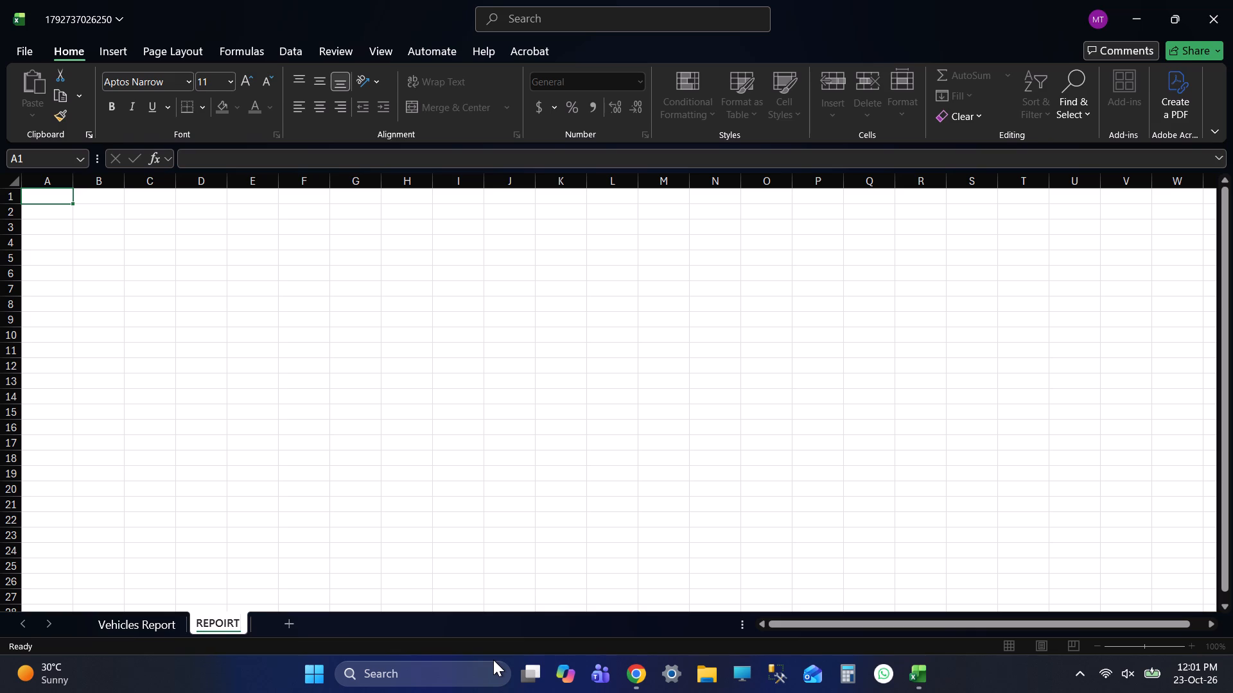
{"action": "key", "text": "BackSpace"}
{"action": "key", "text": "BackSpace"}
{"action": "key", "text": "BackSpace"}
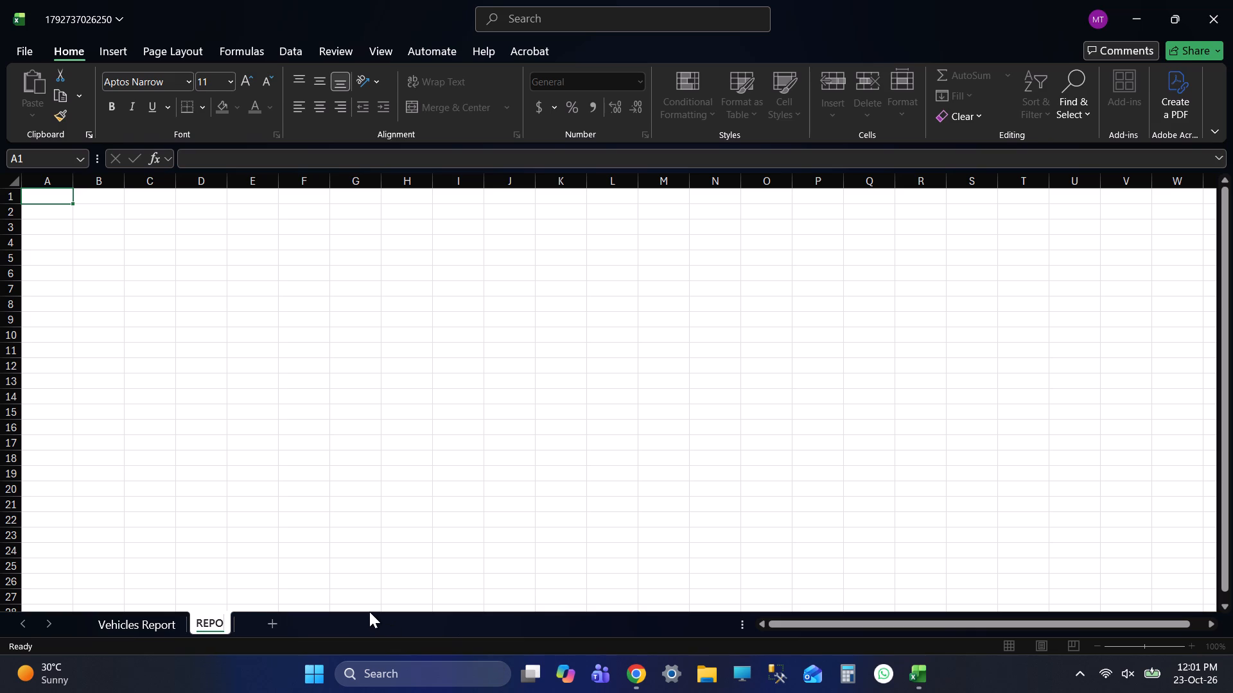
{"action": "type", "text": "RT"}
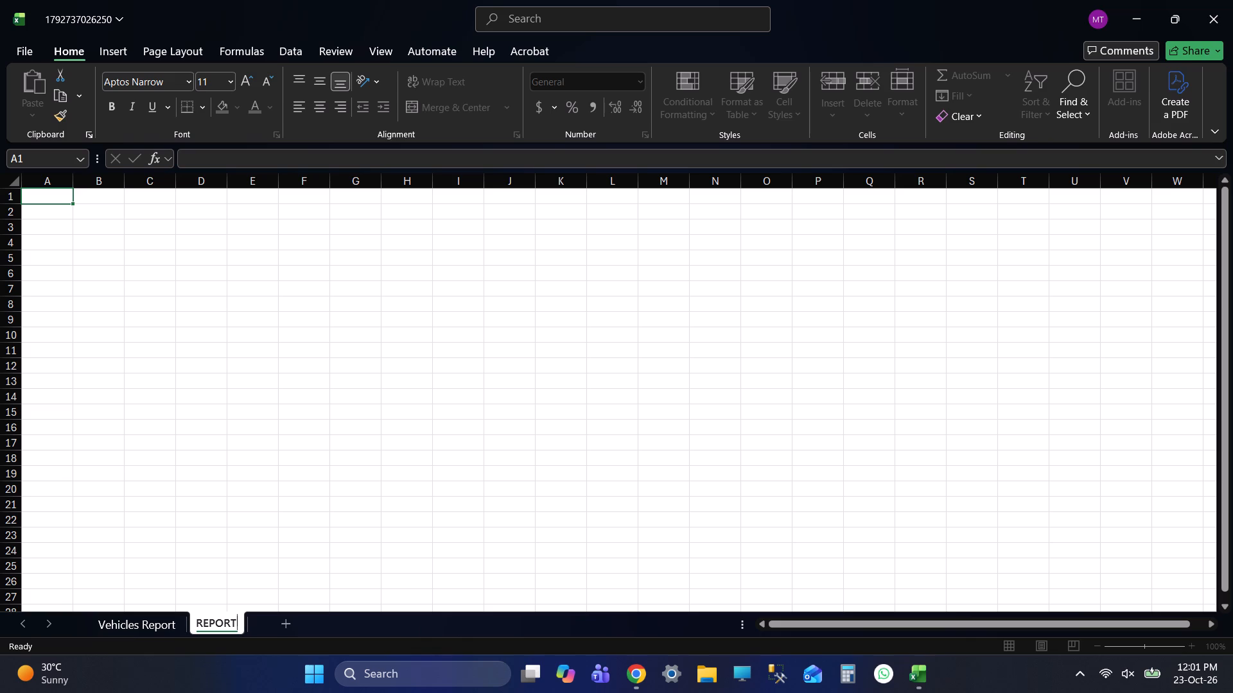
Add filters to the header row 2 of the Vehicles Report sheet and save the workbook.
{"action": "left_click", "coordinate": [113, 629]}
{"action": "left_click", "coordinate": [207, 614]}
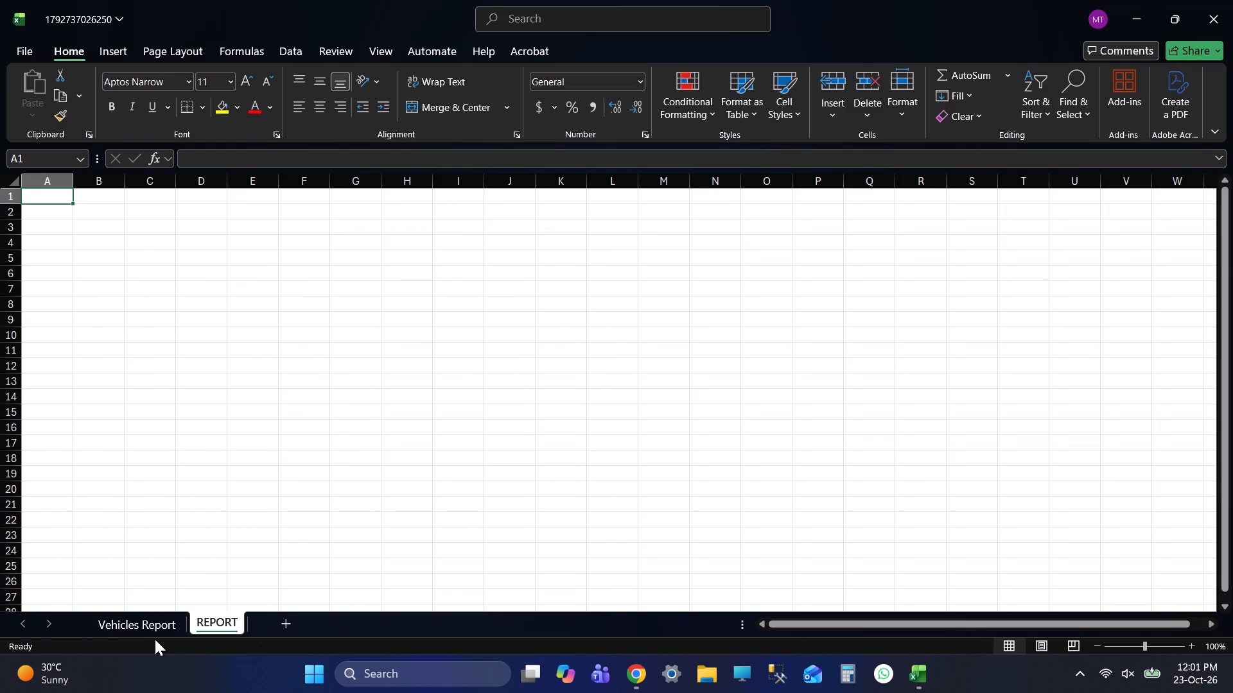
{"action": "left_click", "coordinate": [155, 639]}
{"action": "left_click", "coordinate": [152, 626]}
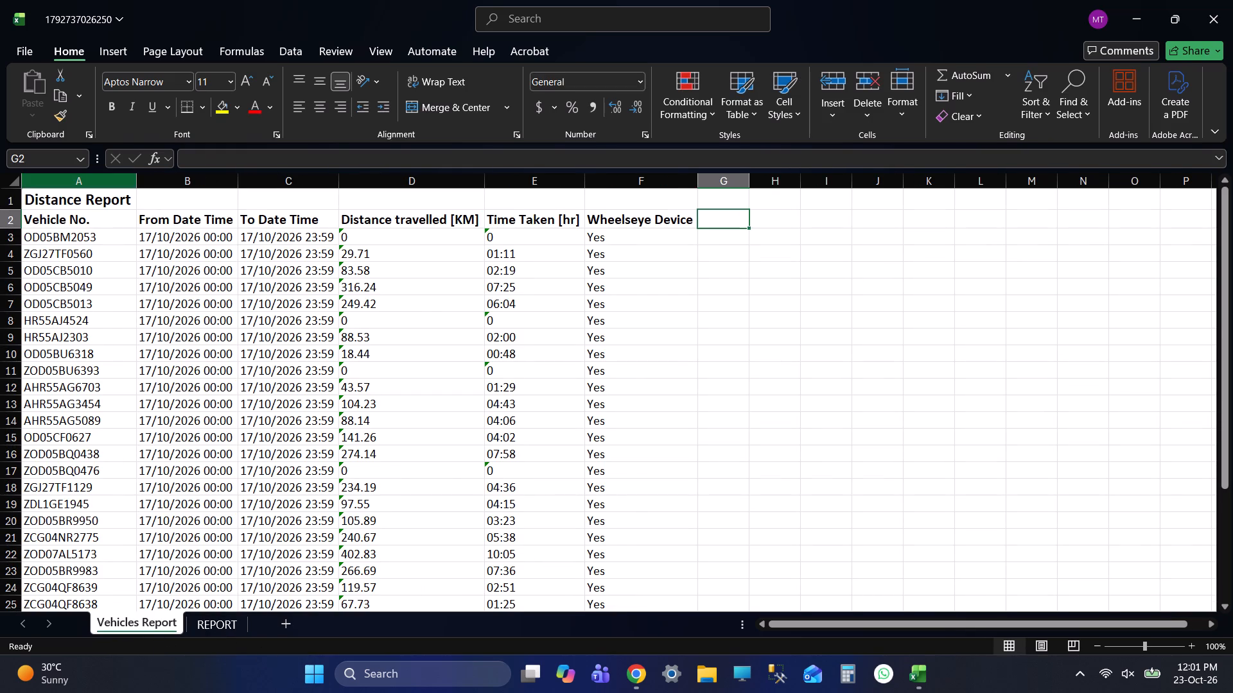
{"action": "left_click", "coordinate": [52, 215]}
{"action": "key", "text": "ctrl+shift+l"}
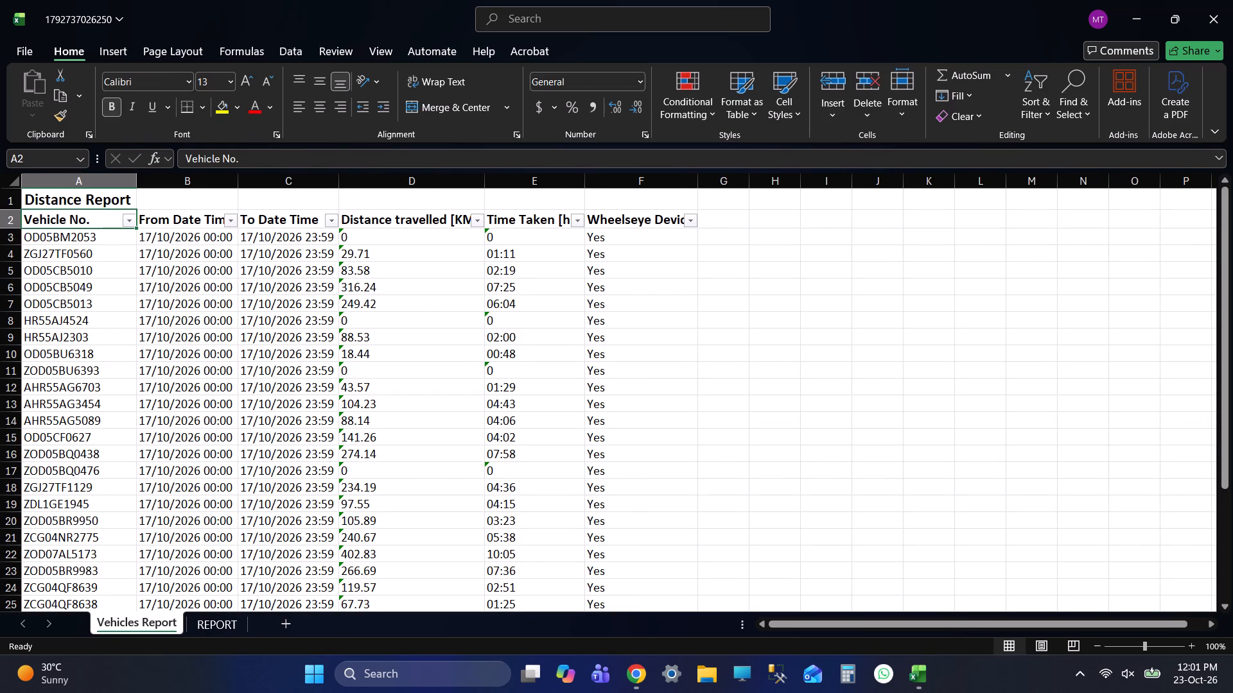
{"action": "left_click", "coordinate": [786, 243]}
{"action": "key", "text": "ctrl+s"}
{"action": "left_click", "coordinate": [776, 266]}
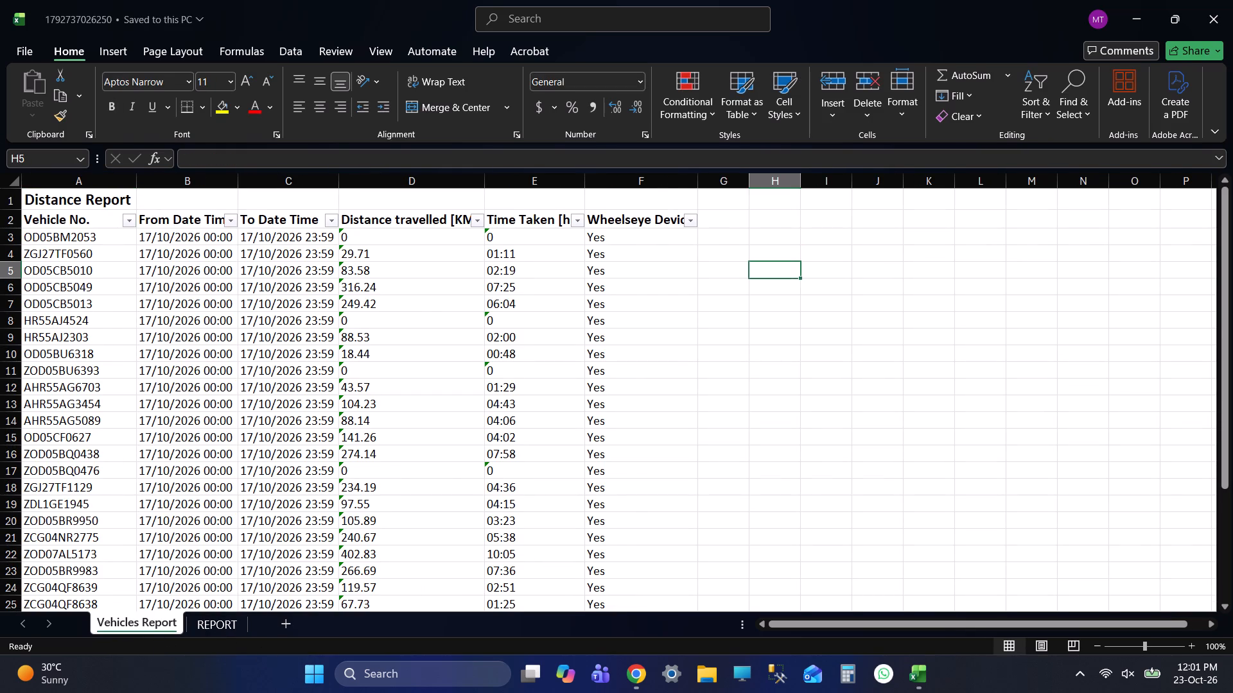
{"action": "key", "text": "ctrl+s"}
{"action": "left_click", "coordinate": [1030, 291]}
{"action": "key", "text": "ctrl+s"}
{"action": "left_click", "coordinate": [803, 265]}
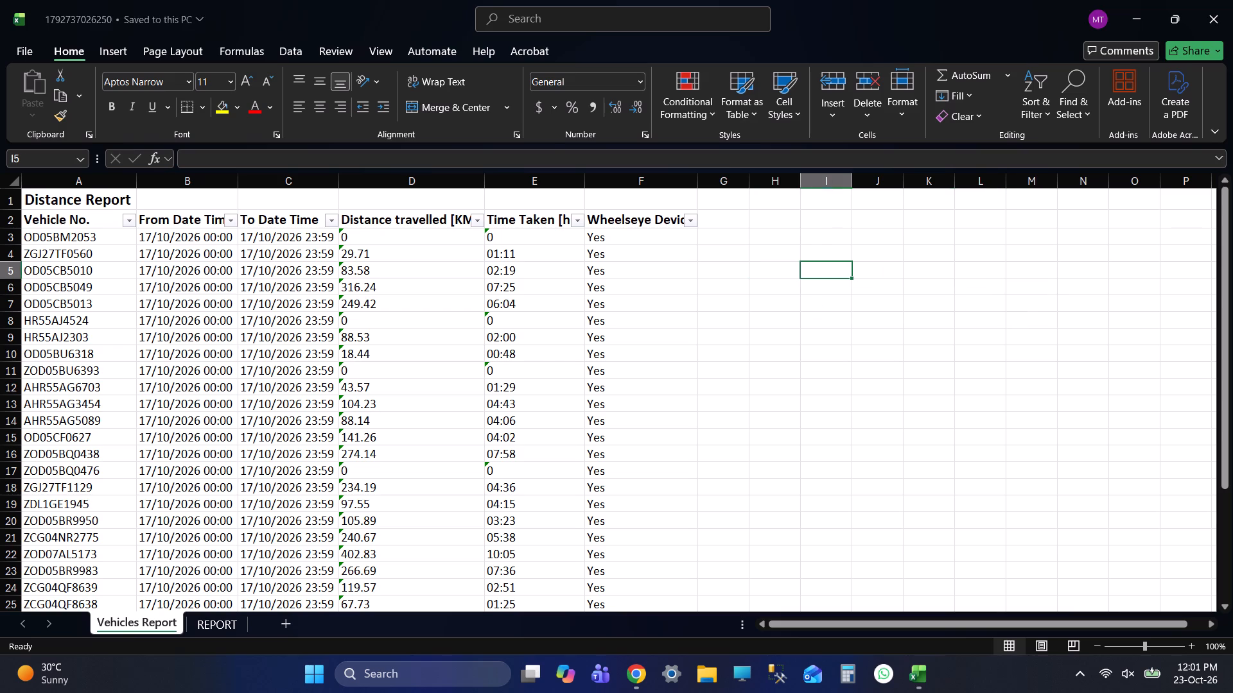
{"action": "key", "text": "ctrl+s"}
{"action": "left_click", "coordinate": [62, 216]}
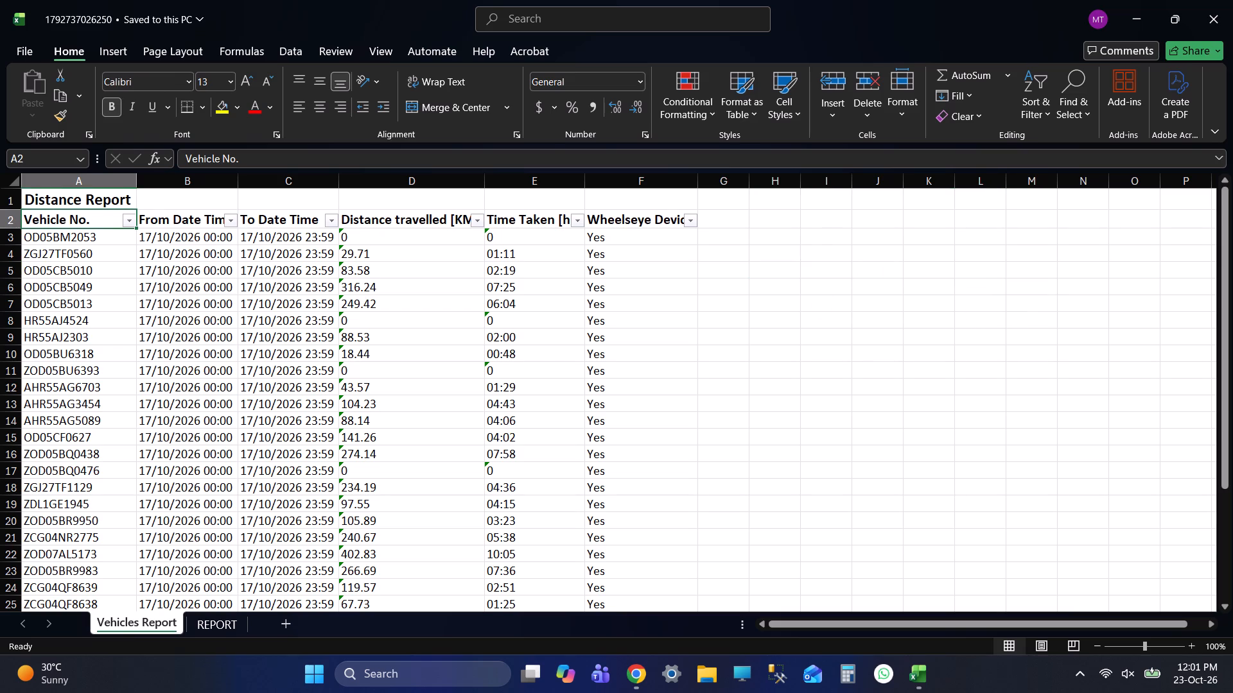
{"action": "left_click", "coordinate": [130, 219]}
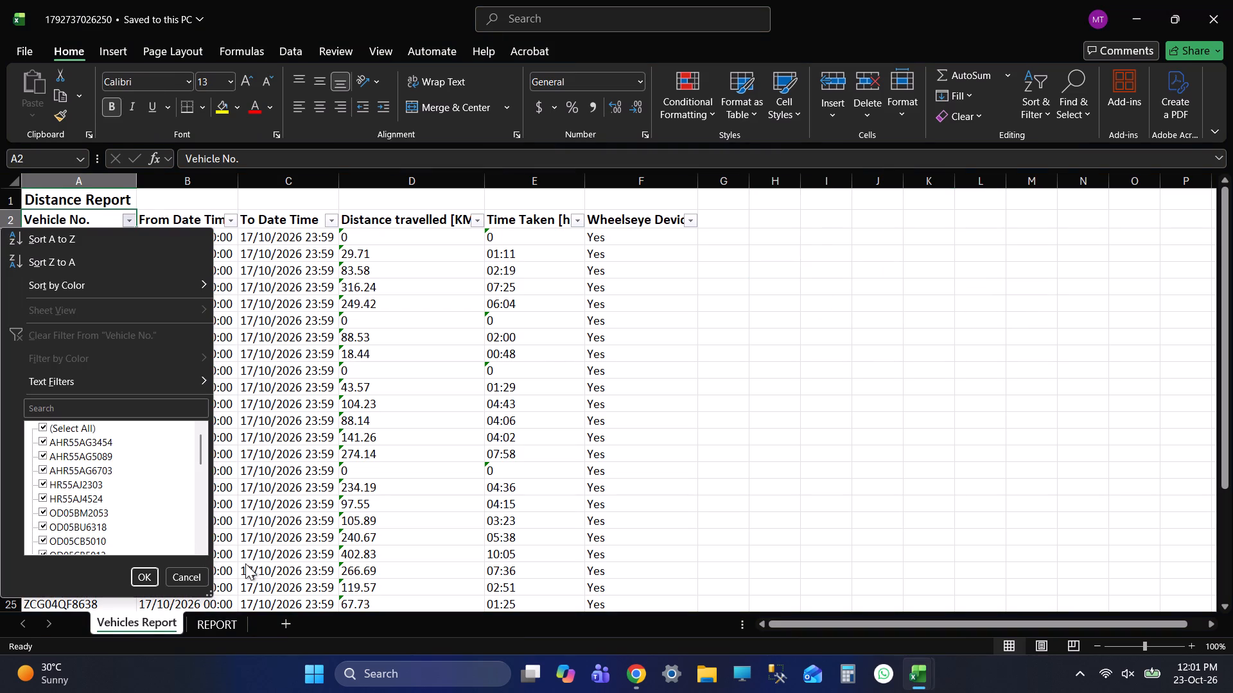
{"action": "left_click", "coordinate": [103, 437]}
{"action": "left_click", "coordinate": [94, 458]}
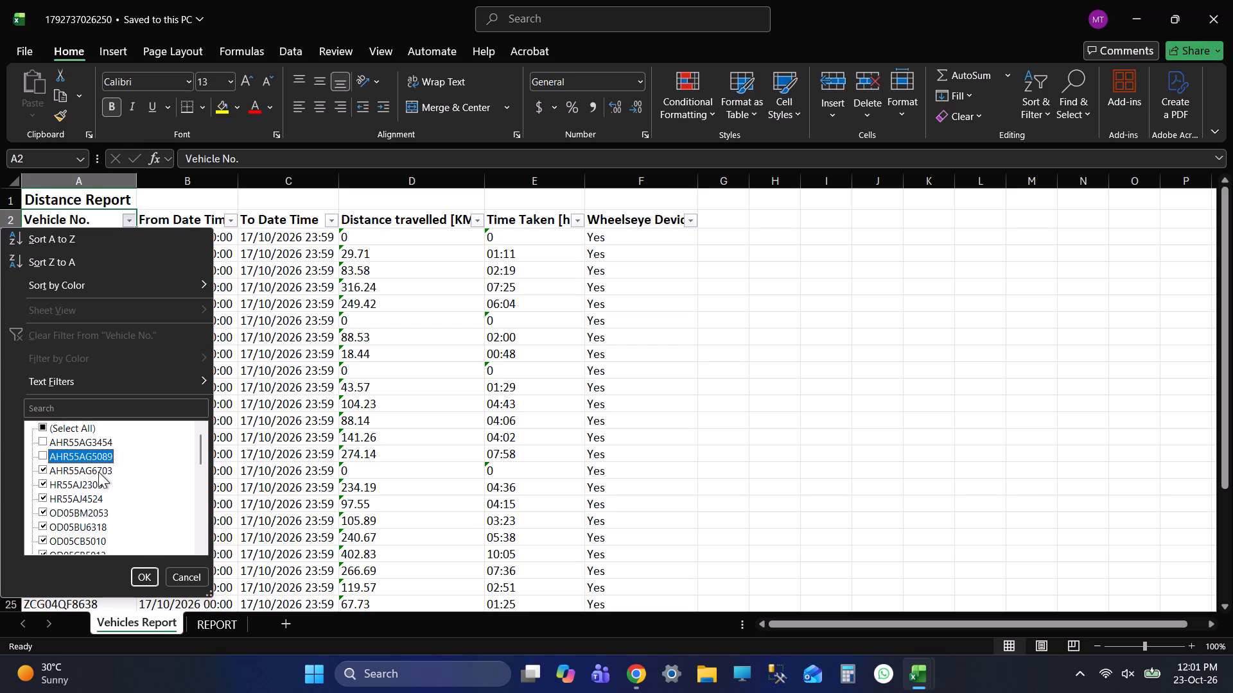
{"action": "left_click", "coordinate": [91, 488]}
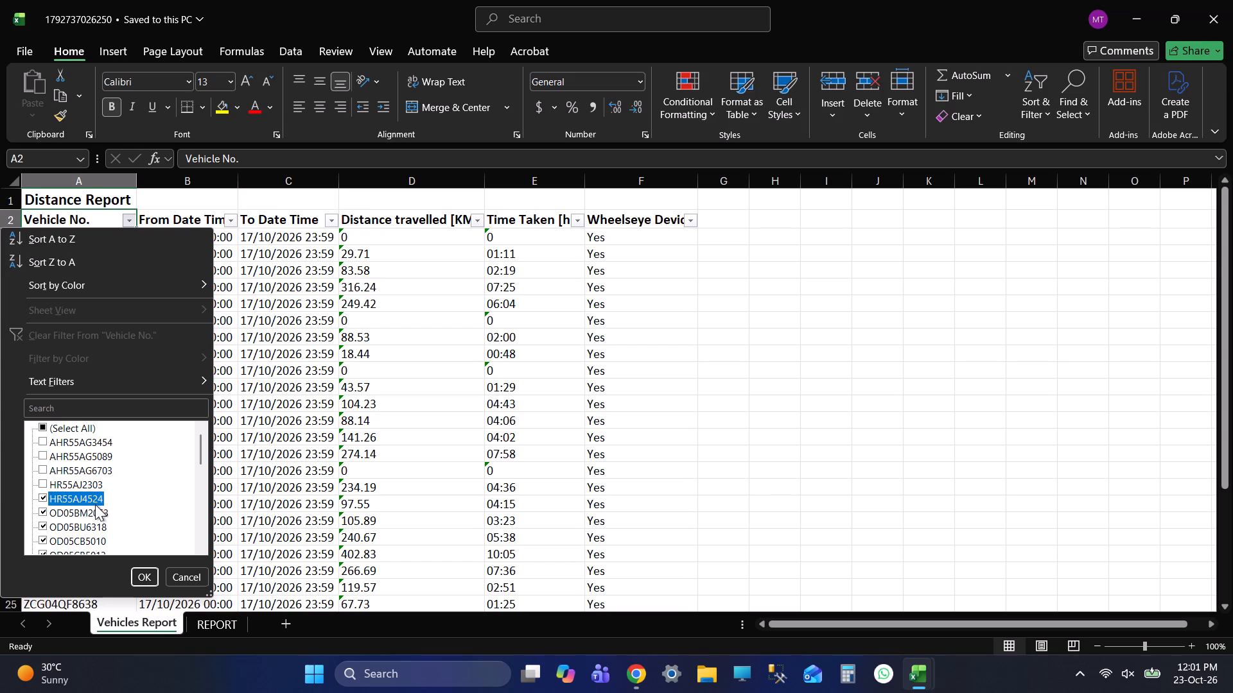
{"action": "left_click", "coordinate": [95, 504]}
{"action": "left_click", "coordinate": [108, 514]}
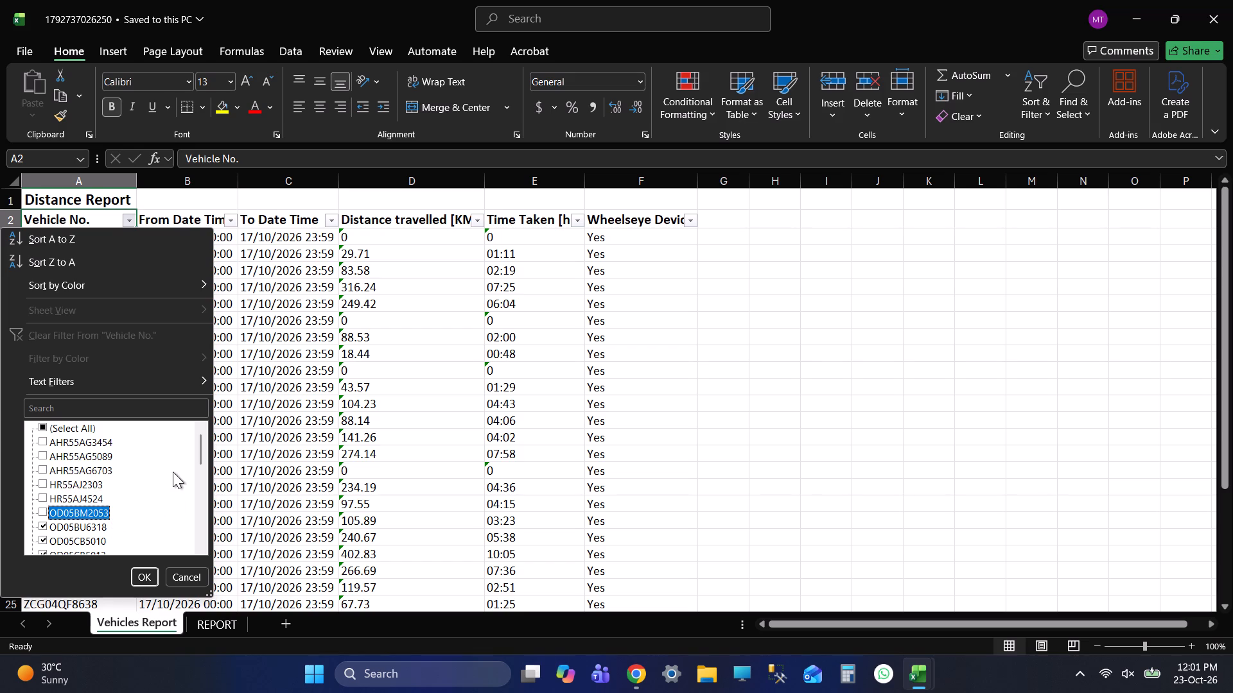
{"action": "left_click", "coordinate": [79, 508]}
{"action": "scroll", "coordinate": [175, 486], "scroll_direction": "up", "scroll_amount": 14}
{"action": "scroll", "coordinate": [177, 487], "scroll_direction": "down", "scroll_amount": 1}
{"action": "scroll", "coordinate": [177, 487], "scroll_direction": "up", "scroll_amount": 10}
{"action": "scroll", "coordinate": [177, 487], "scroll_direction": "up", "scroll_amount": 12}
{"action": "scroll", "coordinate": [177, 487], "scroll_direction": "down", "scroll_amount": 1}
{"action": "scroll", "coordinate": [177, 487], "scroll_direction": "up", "scroll_amount": 11}
{"action": "scroll", "coordinate": [128, 490], "scroll_direction": "down", "scroll_amount": 5}
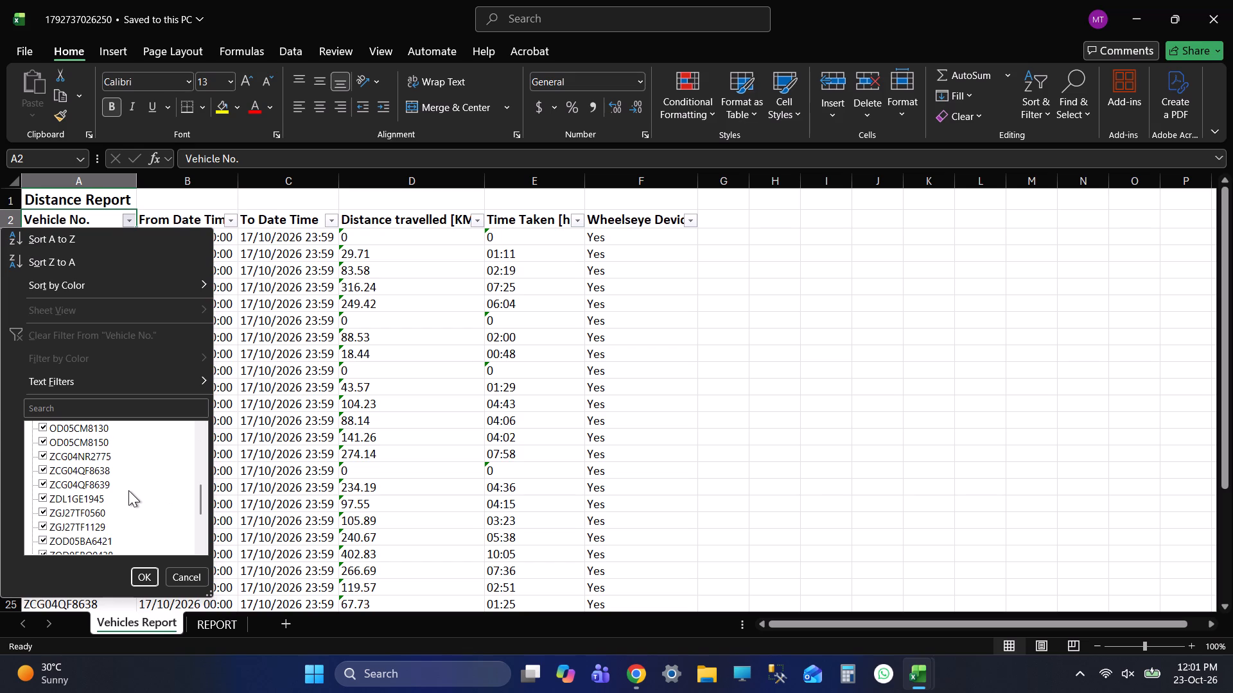
{"action": "left_click", "coordinate": [92, 466]}
{"action": "left_click", "coordinate": [100, 481]}
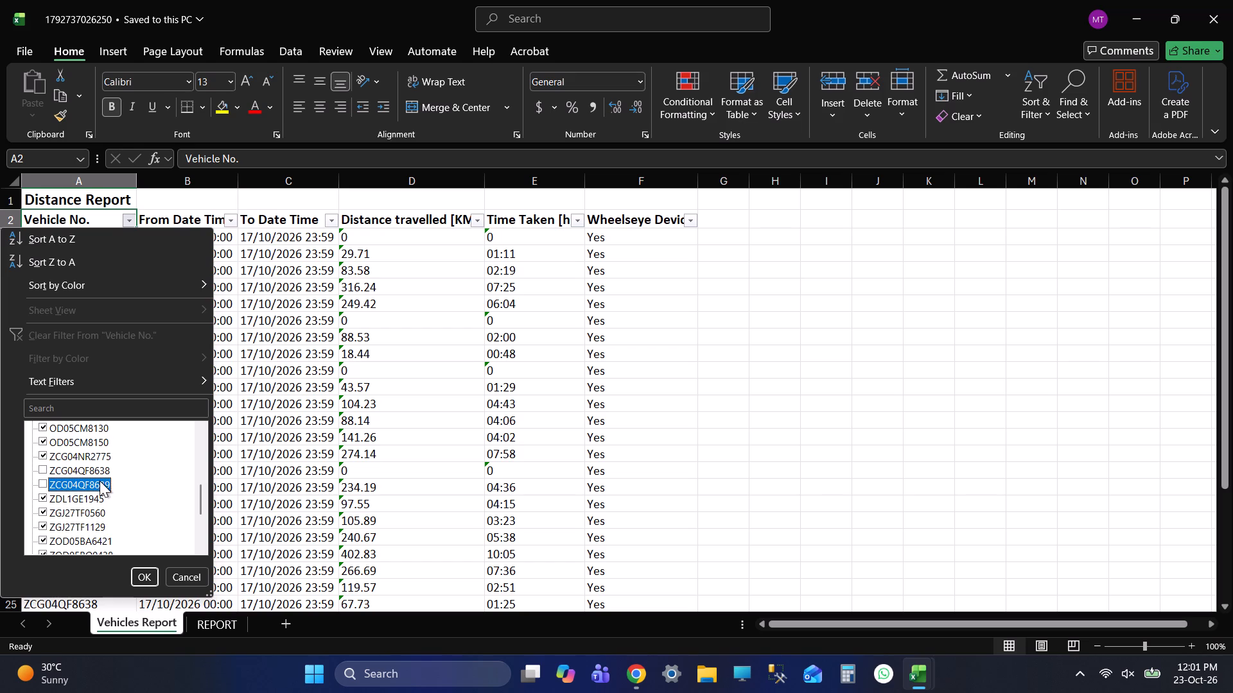
{"action": "left_click", "coordinate": [83, 498]}
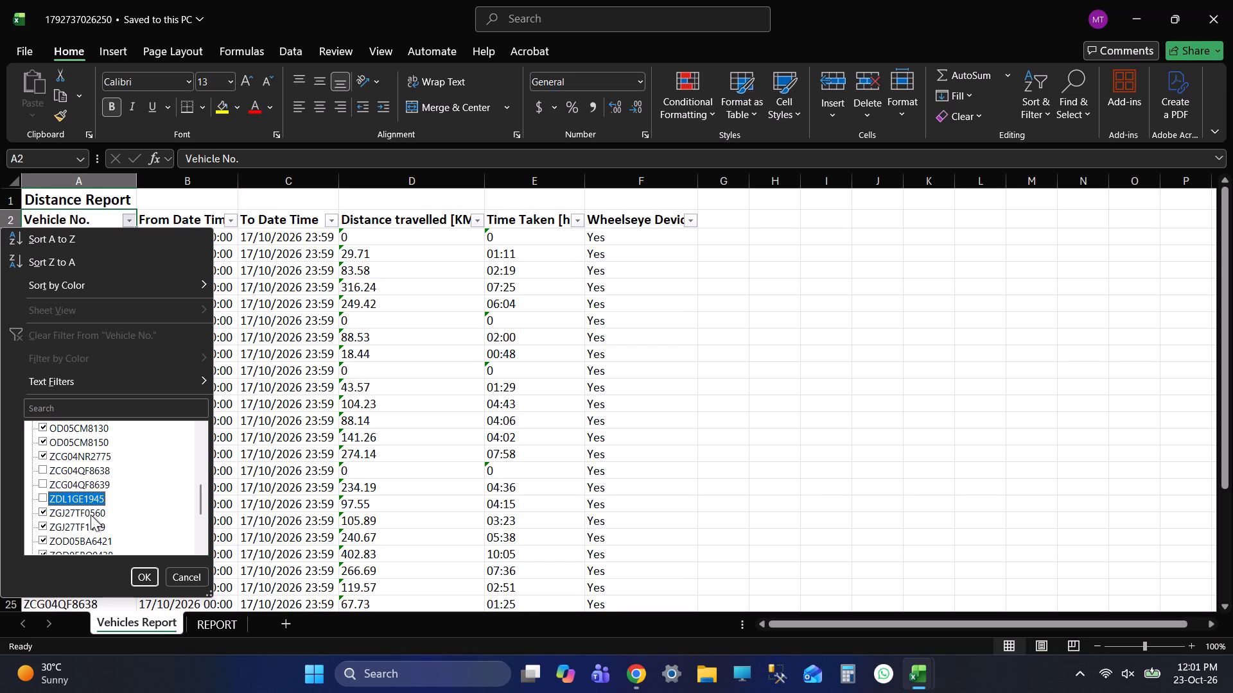
{"action": "left_click", "coordinate": [91, 515]}
{"action": "left_click", "coordinate": [94, 531]}
{"action": "scroll", "coordinate": [113, 490], "scroll_direction": "down", "scroll_amount": 1}
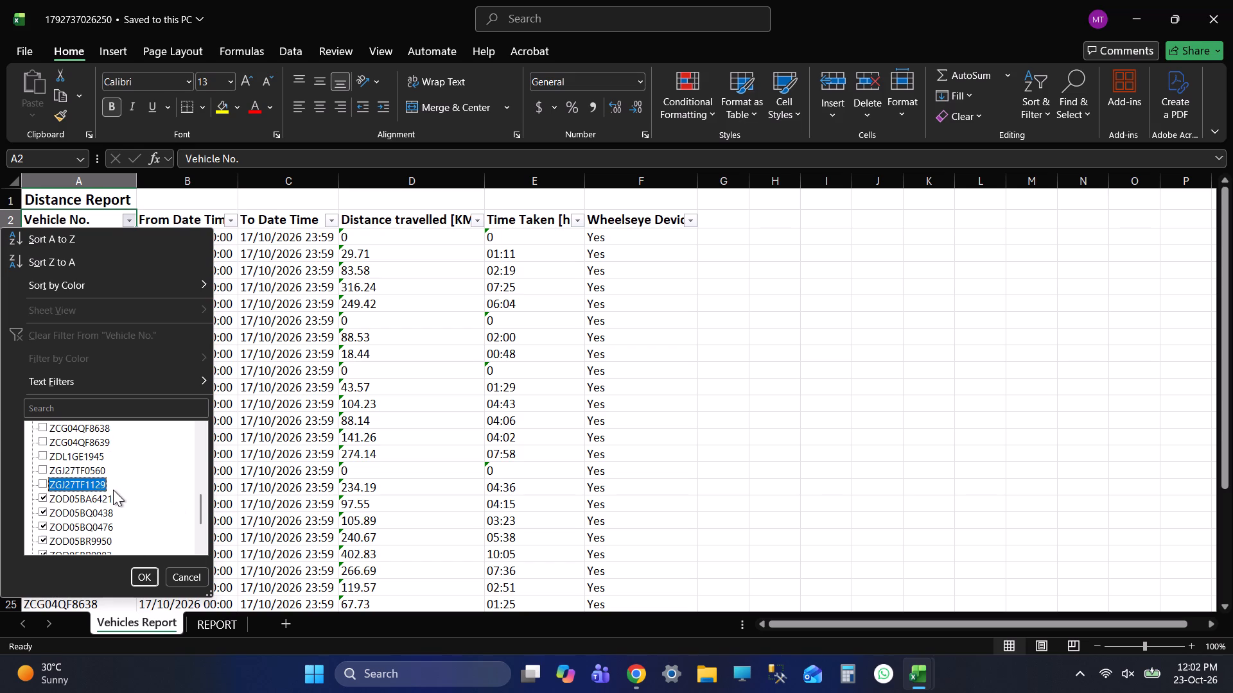
{"action": "scroll", "coordinate": [113, 490], "scroll_direction": "up", "scroll_amount": 1}
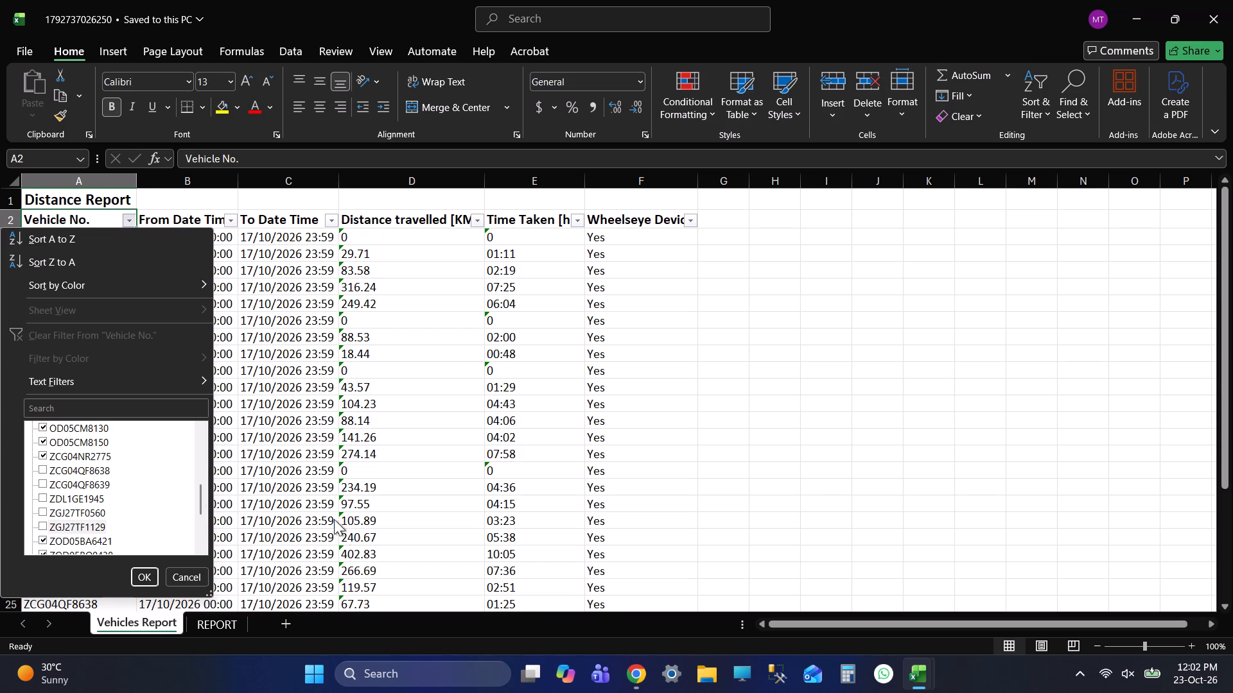
{"action": "scroll", "coordinate": [86, 484], "scroll_direction": "down", "scroll_amount": 1}
{"action": "scroll", "coordinate": [193, 483], "scroll_direction": "down", "scroll_amount": 2}
{"action": "scroll", "coordinate": [142, 490], "scroll_direction": "down", "scroll_amount": 2}
{"action": "scroll", "coordinate": [139, 494], "scroll_direction": "up", "scroll_amount": 4}
{"action": "left_click", "coordinate": [202, 494]}
{"action": "scroll", "coordinate": [159, 499], "scroll_direction": "down", "scroll_amount": 3}
{"action": "scroll", "coordinate": [103, 492], "scroll_direction": "down", "scroll_amount": 2}
{"action": "scroll", "coordinate": [103, 492], "scroll_direction": "up", "scroll_amount": 1}
{"action": "scroll", "coordinate": [103, 492], "scroll_direction": "down", "scroll_amount": 1}
{"action": "left_click", "coordinate": [141, 574]}
{"action": "left_click", "coordinate": [796, 363]}
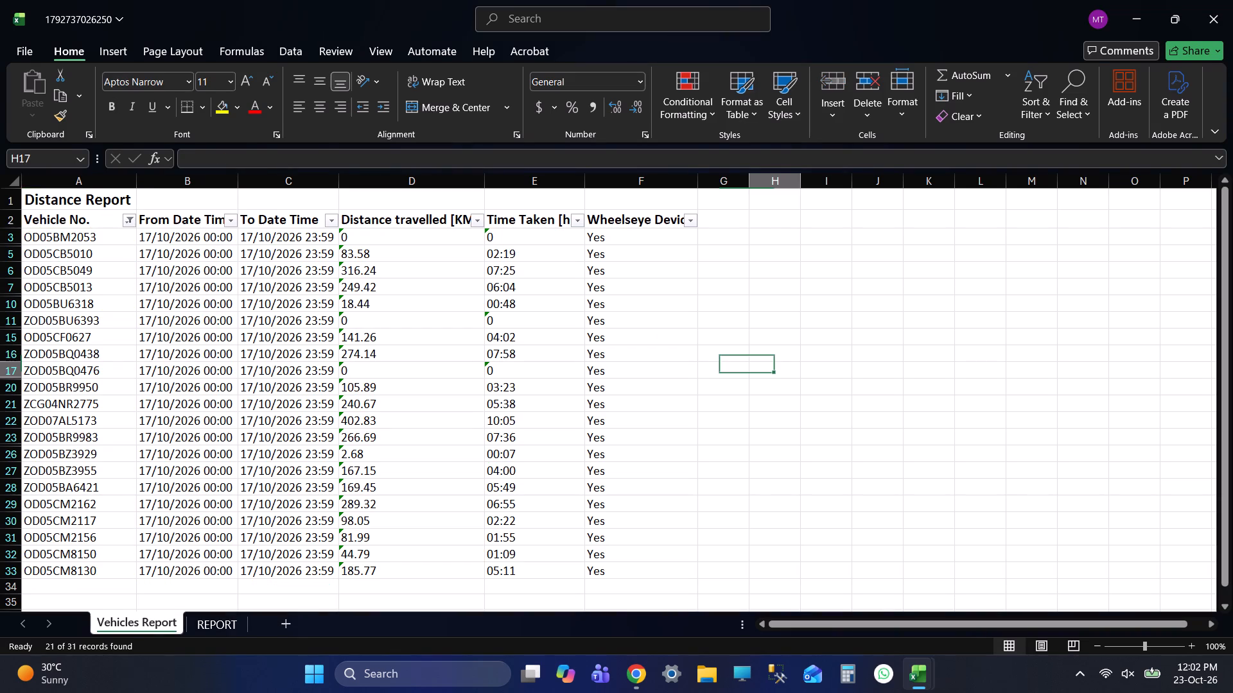
Copy the filtered columns A to F of the Vehicles Report sheet into the REPORT sheet starting at A1.
{"action": "left_click", "coordinate": [85, 185]}
{"action": "key", "text": "shift+Right"}
{"action": "key", "text": "shift+Right"}
{"action": "key", "text": "shift+Right"}
{"action": "key", "text": "shift+Right"}
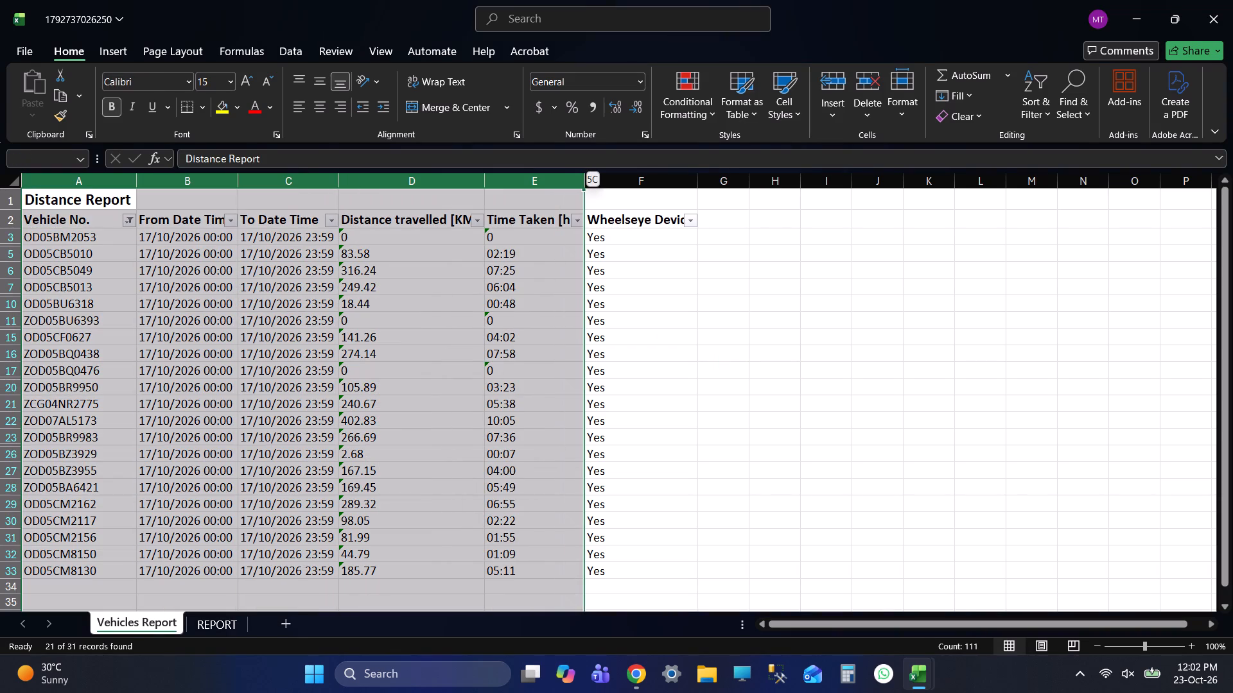
{"action": "key", "text": "shift+Right"}
{"action": "key", "text": "ctrl+c"}
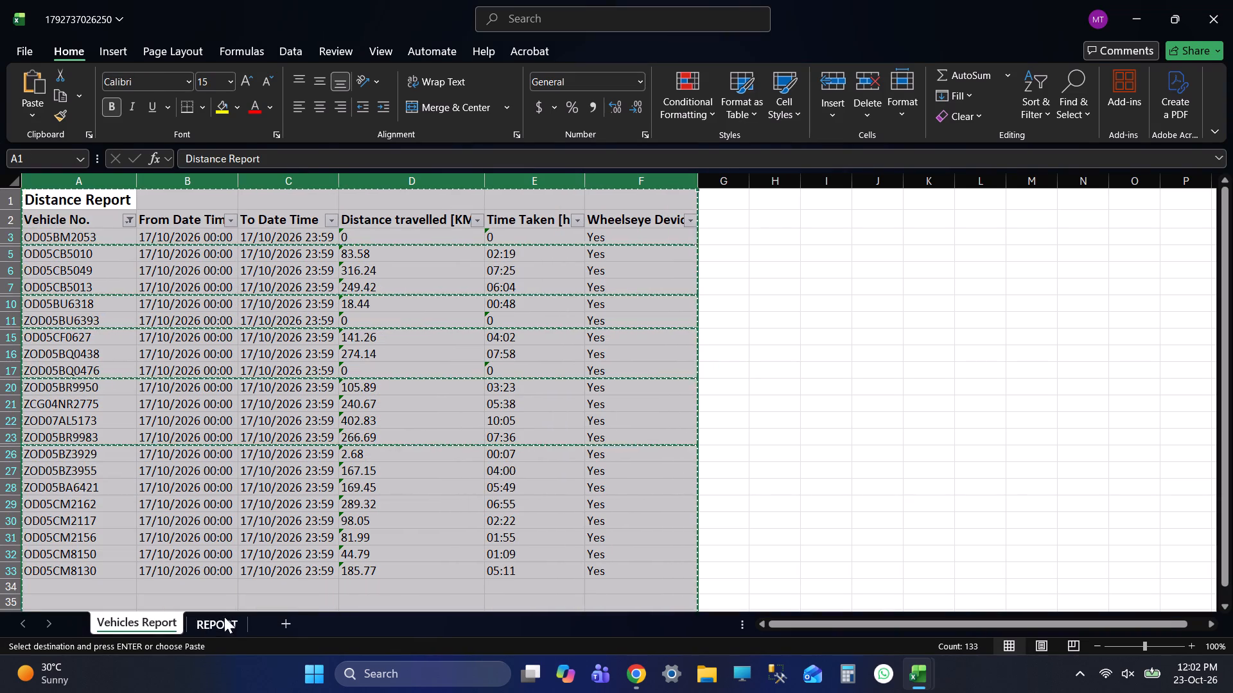
{"action": "left_click", "coordinate": [231, 620]}
{"action": "key", "text": "ctrl+v"}
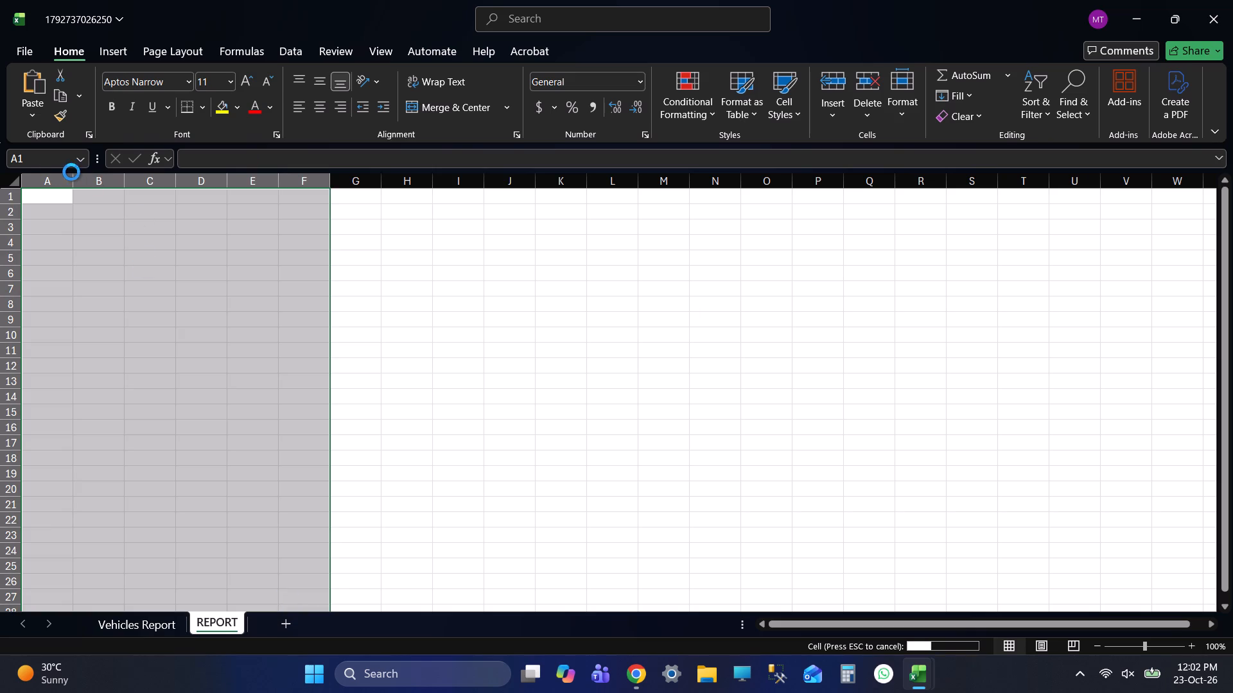
Autofit the widths of columns A to F in the REPORT sheet and save the workbook.
{"action": "left_click", "coordinate": [58, 182]}
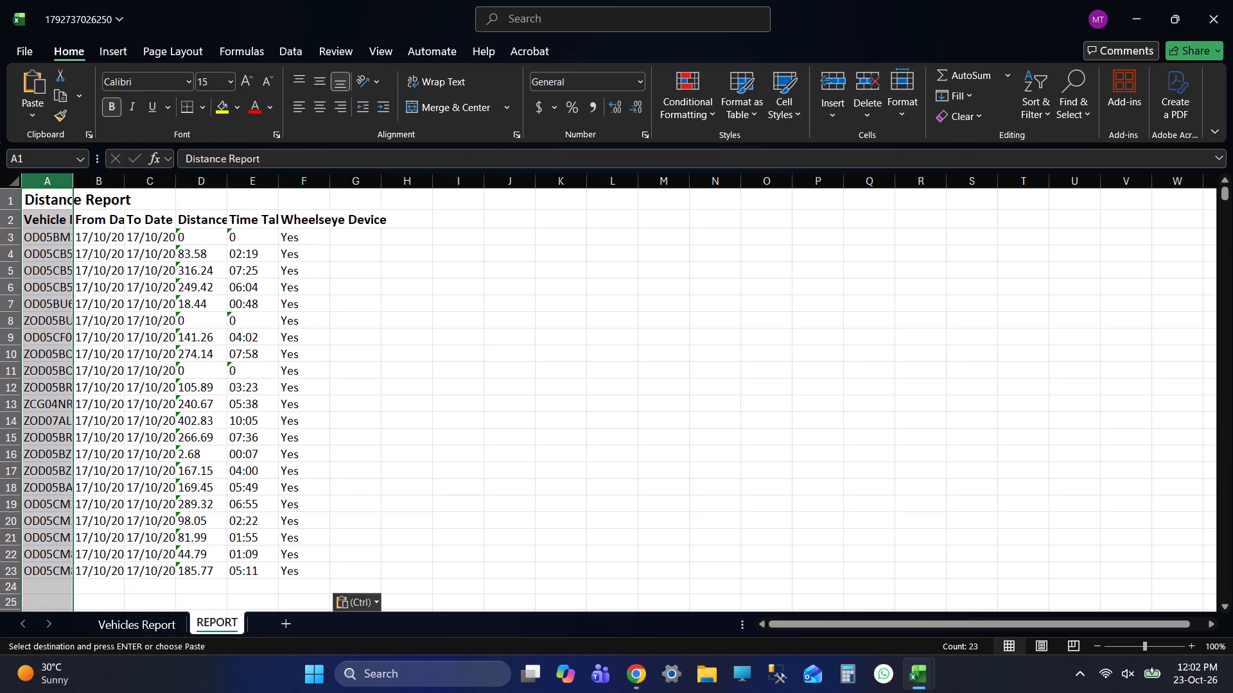
{"action": "key", "text": "shift+Right"}
{"action": "key", "text": "shift+Right"}
{"action": "key", "text": "shift+Right"}
{"action": "key", "text": "shift+Right"}
{"action": "key", "text": "shift+Right"}
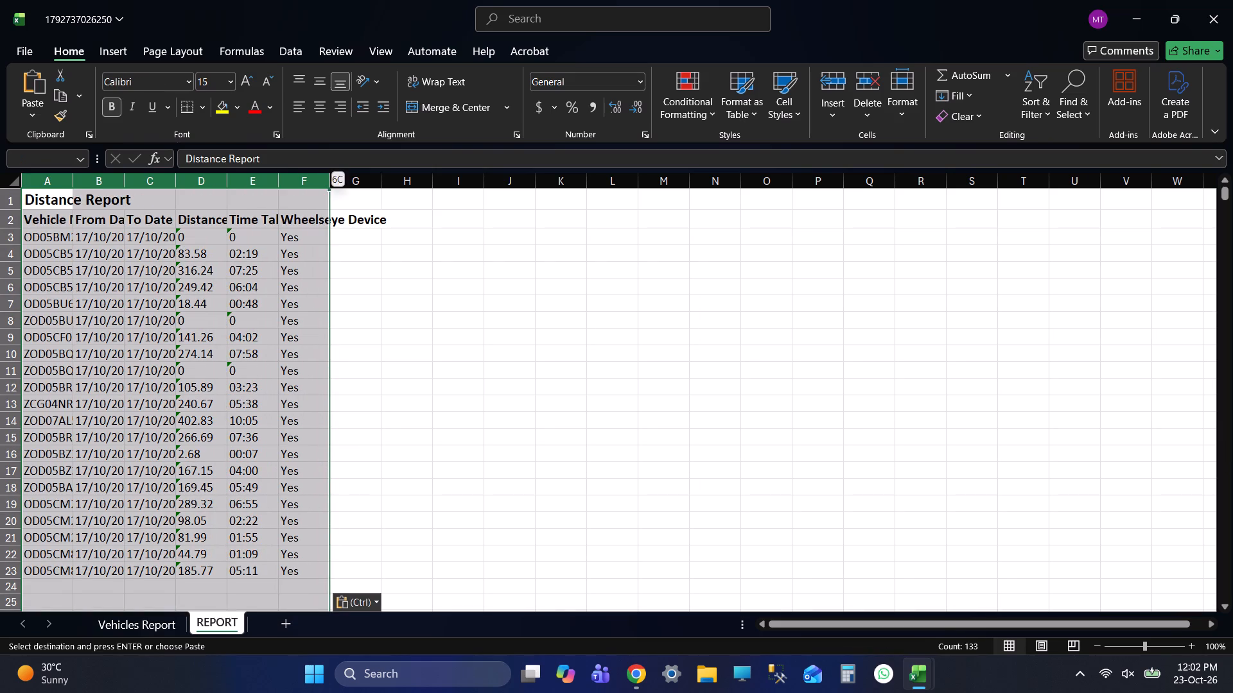
{"action": "double_click", "coordinate": [329, 177]}
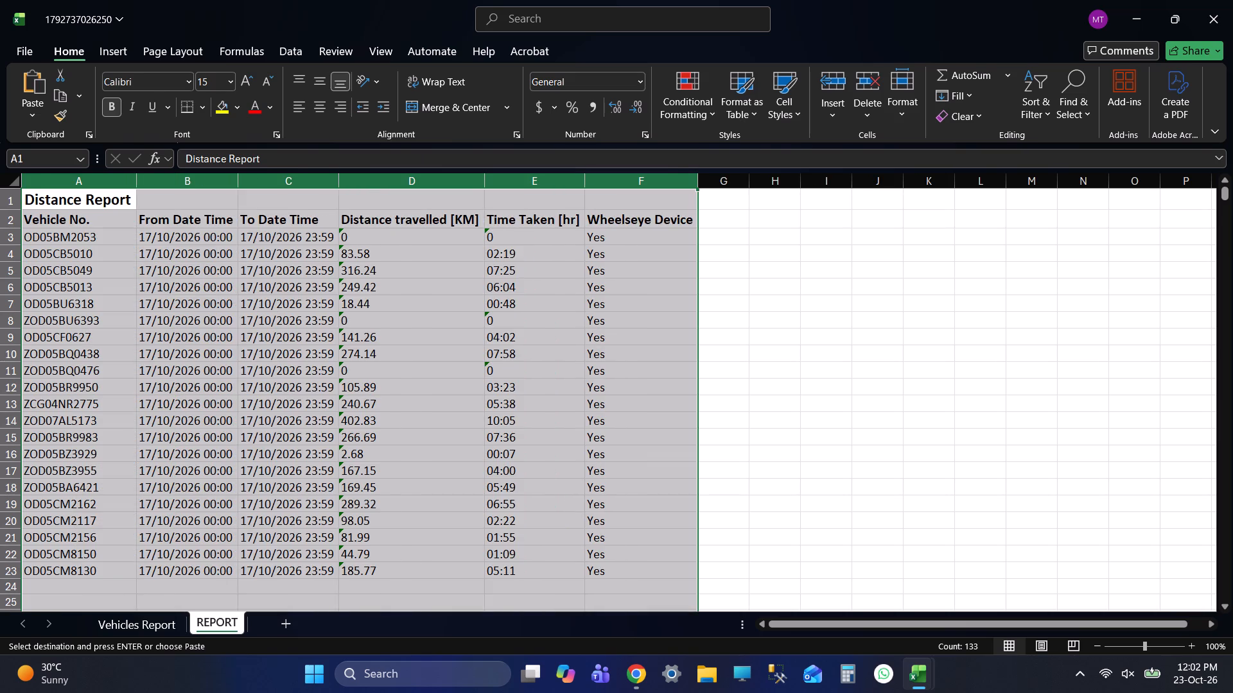
{"action": "left_click", "coordinate": [745, 225]}
{"action": "key", "text": "ctrl+s"}
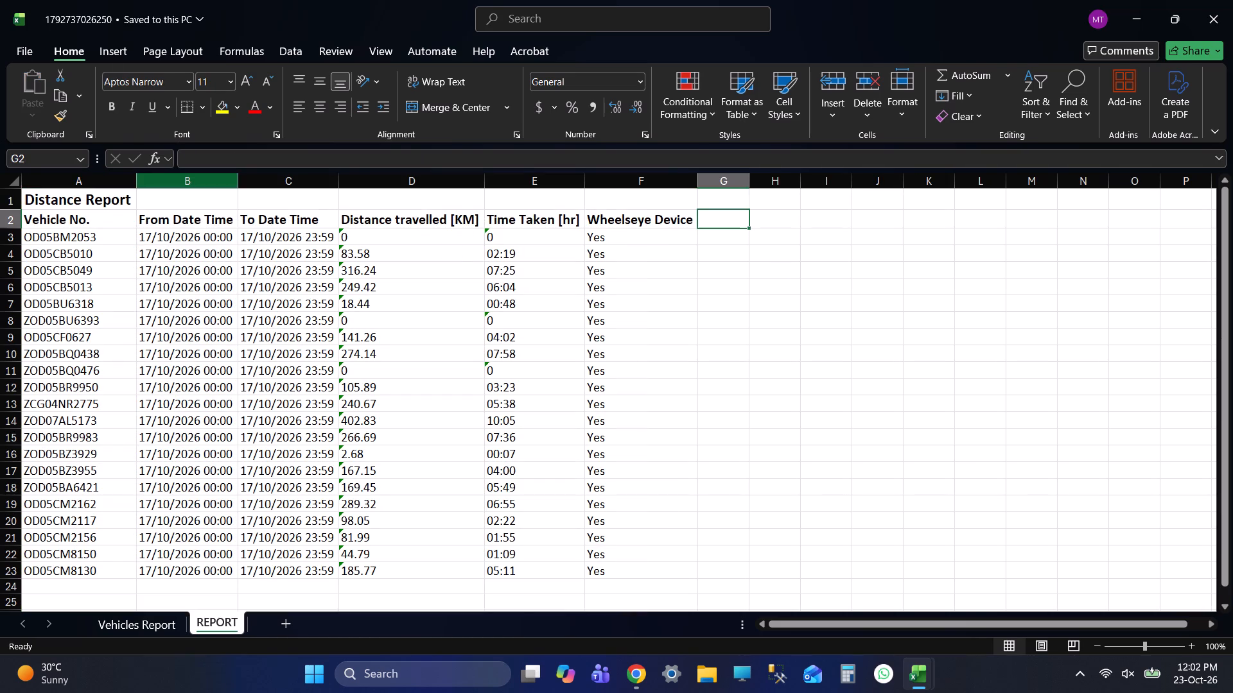
Delete the From Date Time, To Date Time, Time Taken and Wheelseye Device columns from the REPORT sheet.
{"action": "left_click", "coordinate": [191, 177]}
{"action": "key", "text": "shift+Right"}
{"action": "key", "text": "ctrl+minus"}
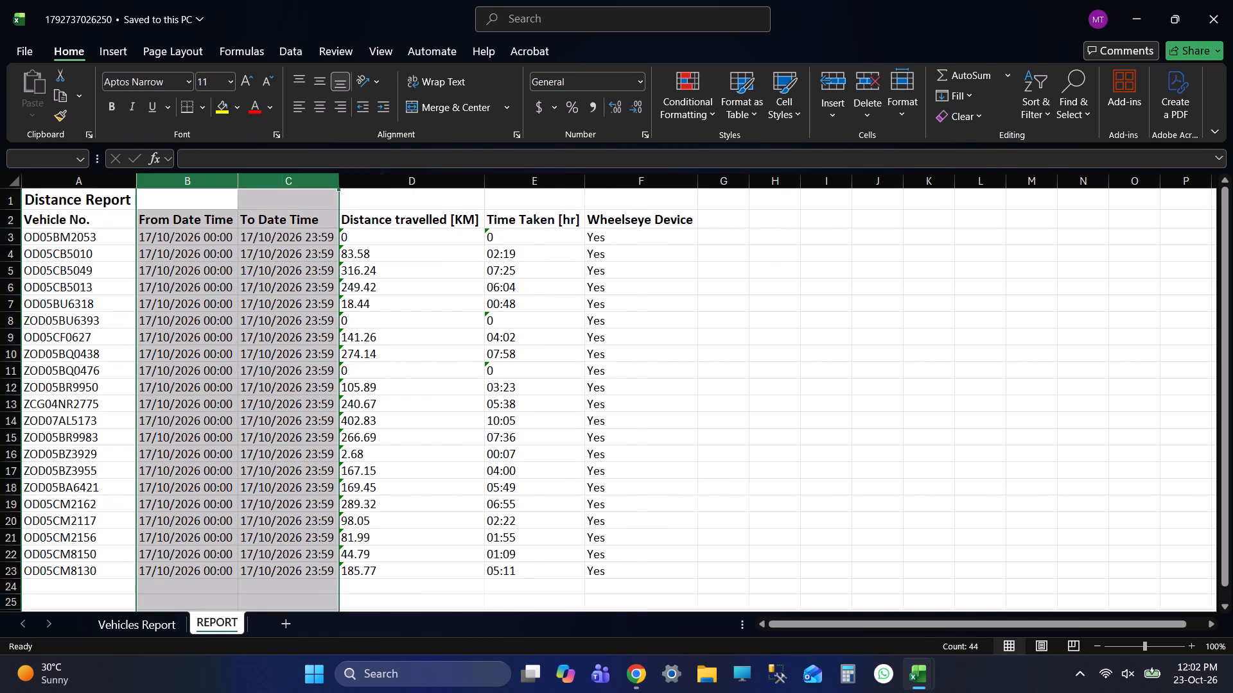
{"action": "left_click", "coordinate": [321, 186]}
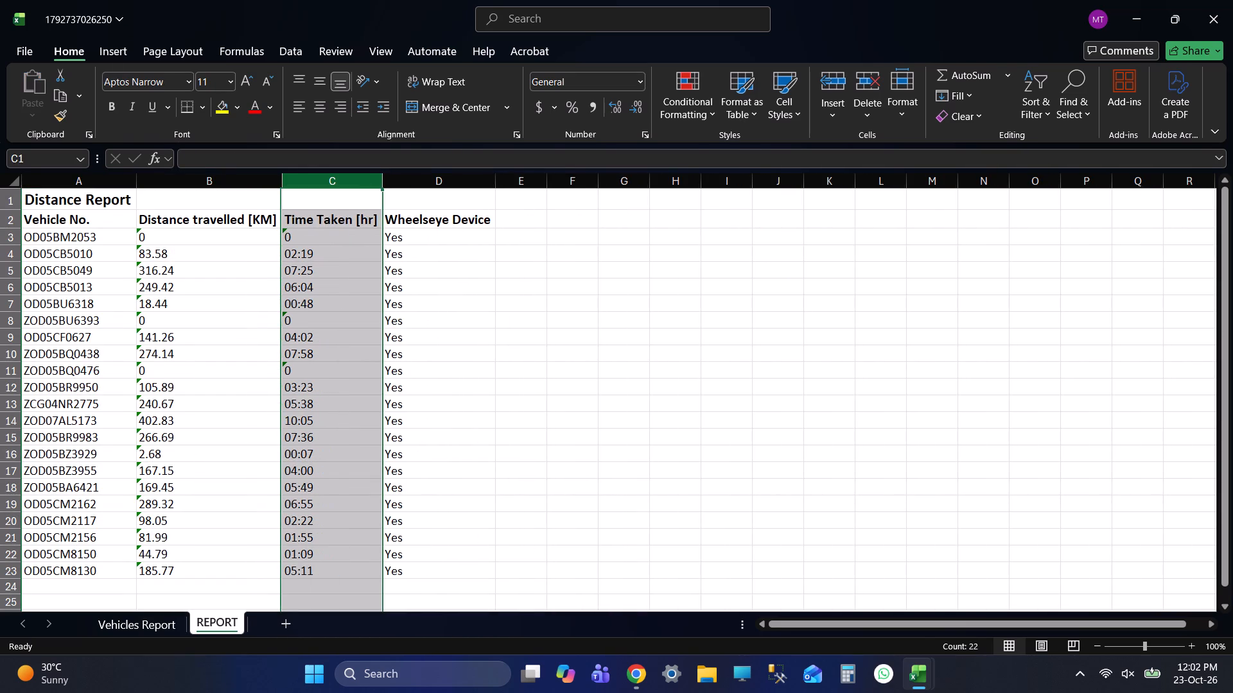
{"action": "key", "text": "ctrl+shift+Right"}
{"action": "key", "text": "ctrl+minus"}
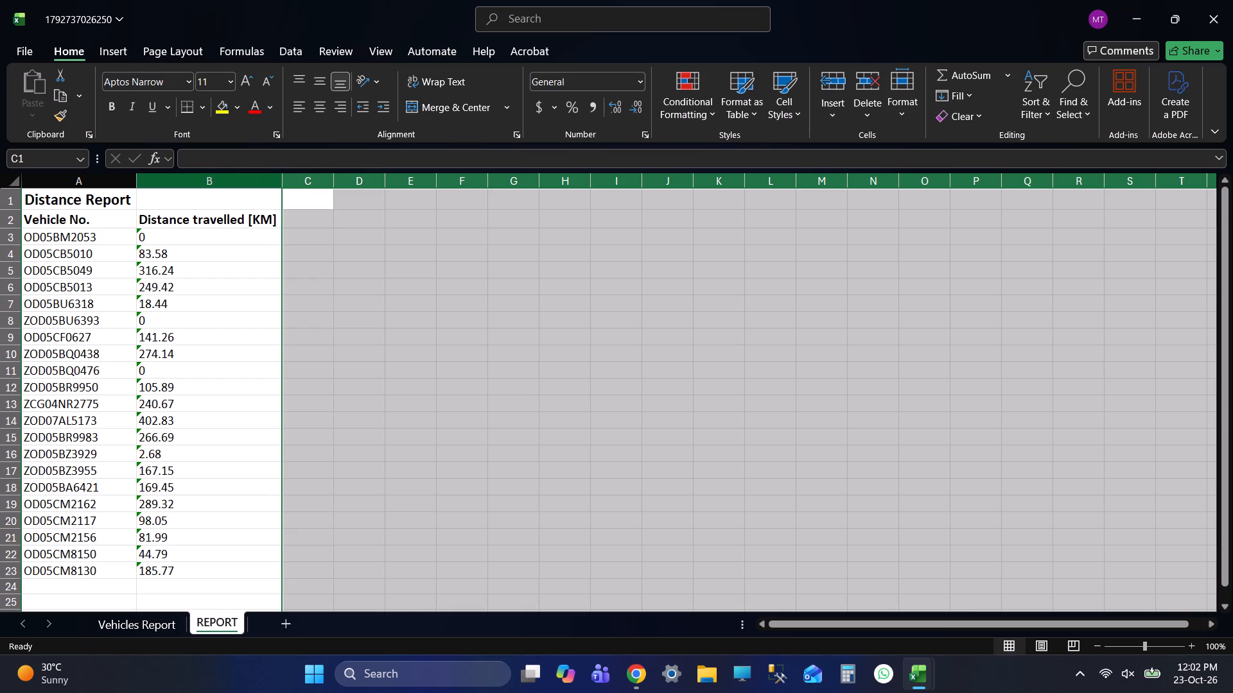
Convert the text values in B3:B23 of the Distance travelled [KM] column to numbers.
{"action": "left_click", "coordinate": [181, 230]}
{"action": "key", "text": "ctrl+shift+Down"}
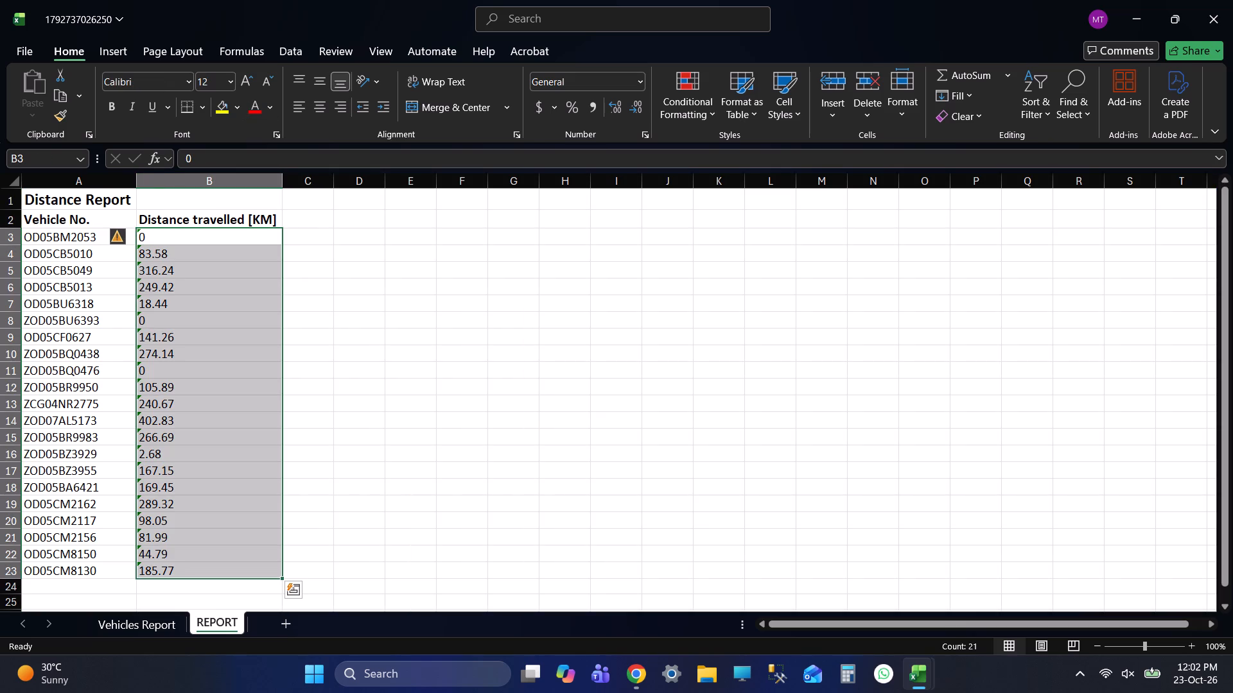
{"action": "left_click", "coordinate": [115, 233]}
{"action": "left_click", "coordinate": [217, 284]}
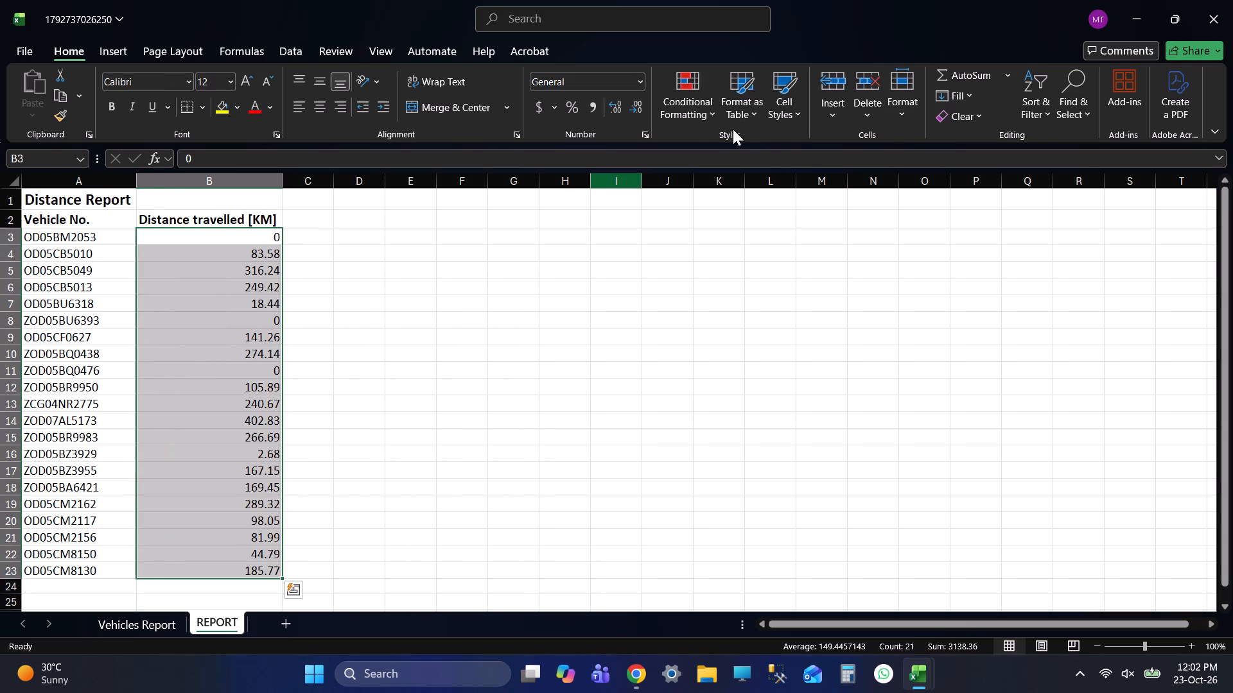
Format the distances in B3:B23 with no decimal places and save the workbook.
{"action": "double_click", "coordinate": [638, 103]}
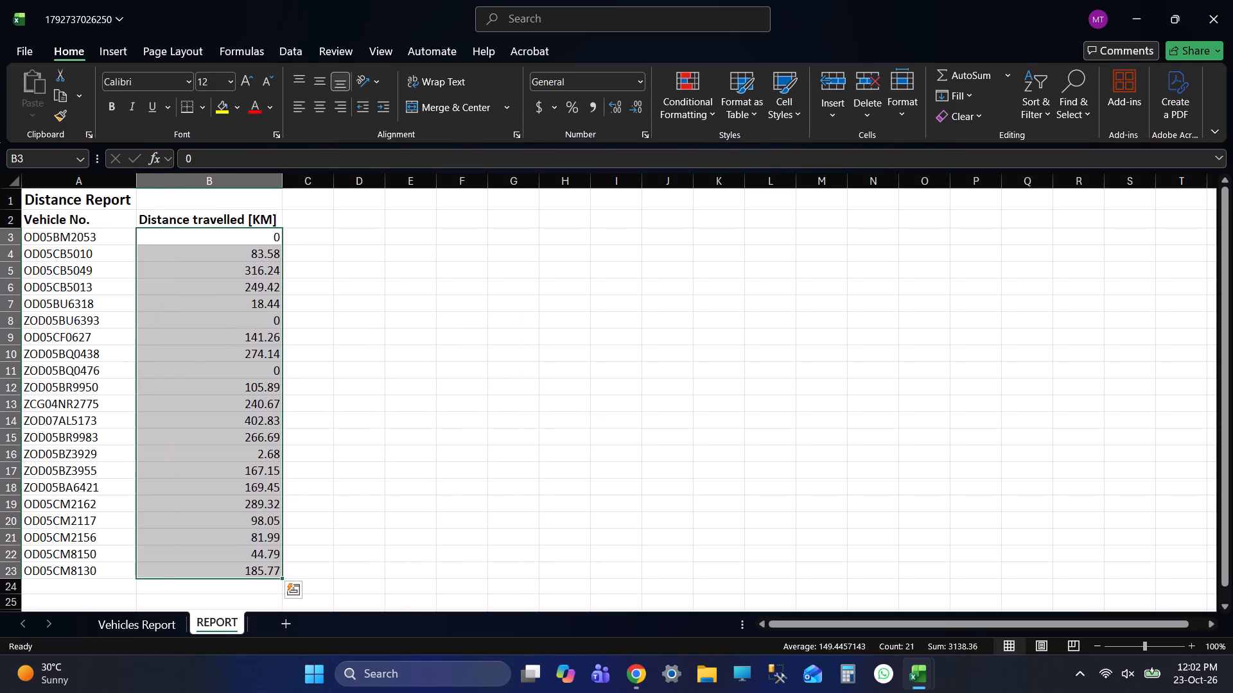
{"action": "left_click", "coordinate": [634, 108]}
{"action": "left_click", "coordinate": [469, 261]}
{"action": "left_click_drag", "start_coordinate": [236, 235], "coordinate": [237, 235]}
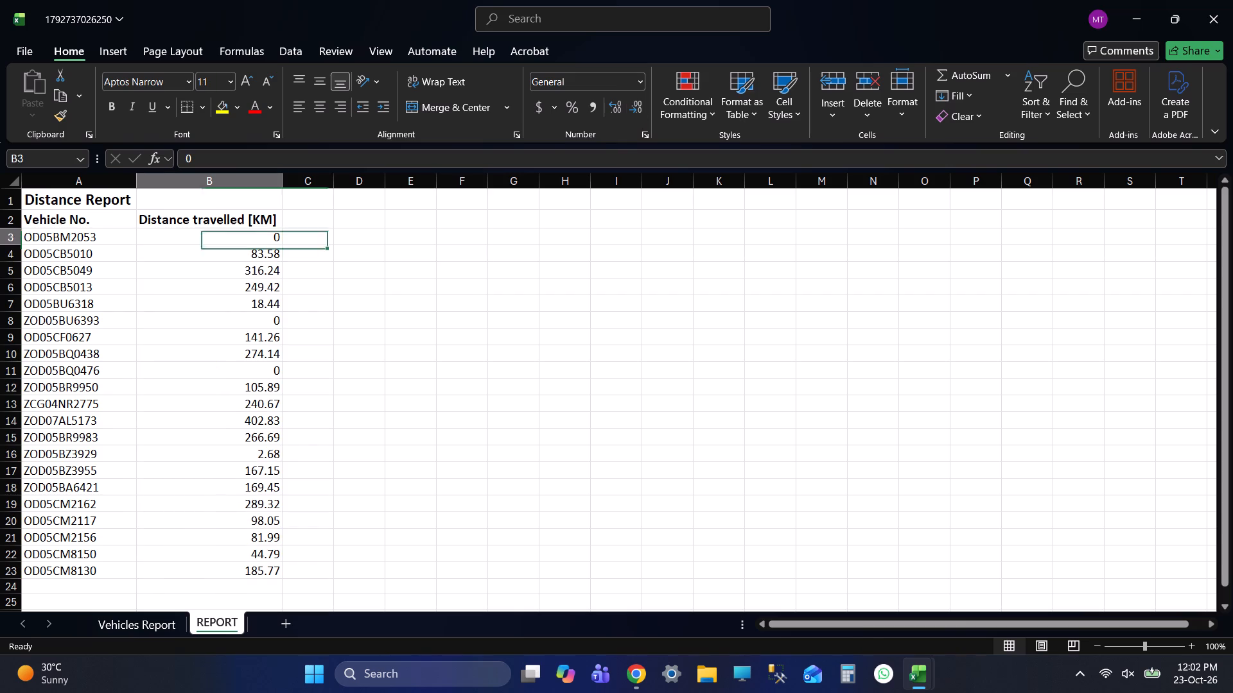
{"action": "left_click_drag", "start_coordinate": [237, 235], "coordinate": [261, 575]}
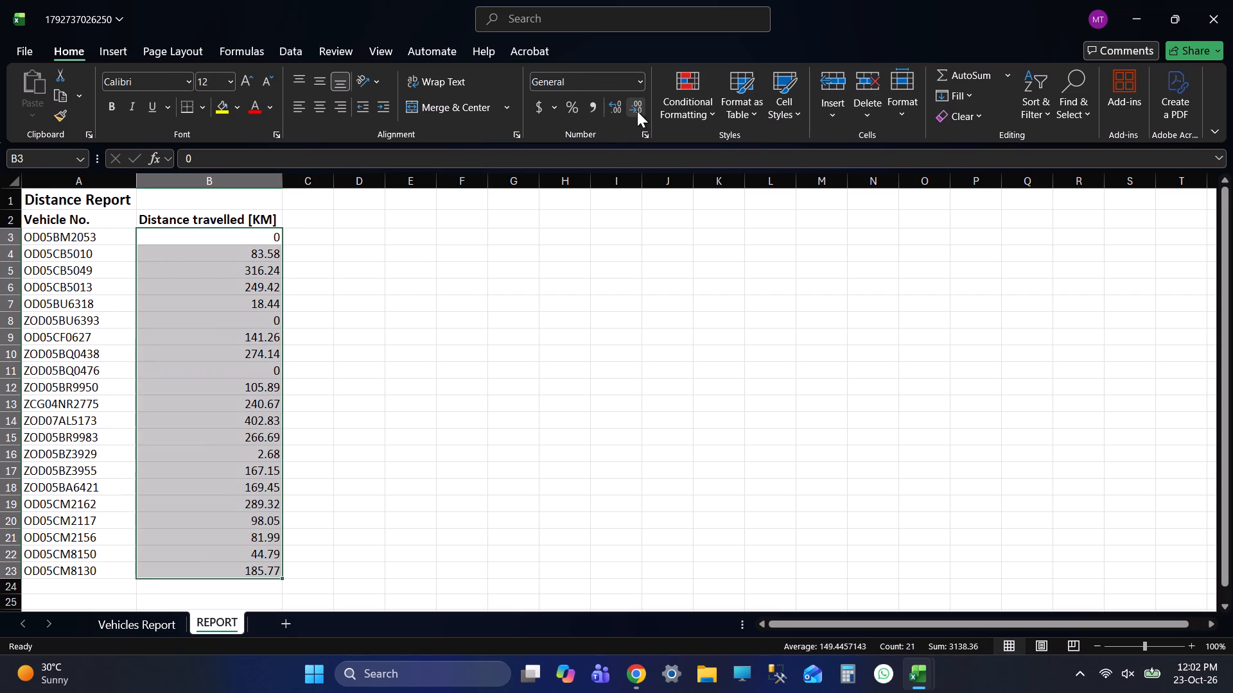
{"action": "left_click", "coordinate": [637, 111]}
{"action": "left_click", "coordinate": [637, 111]}
{"action": "left_click", "coordinate": [317, 228]}
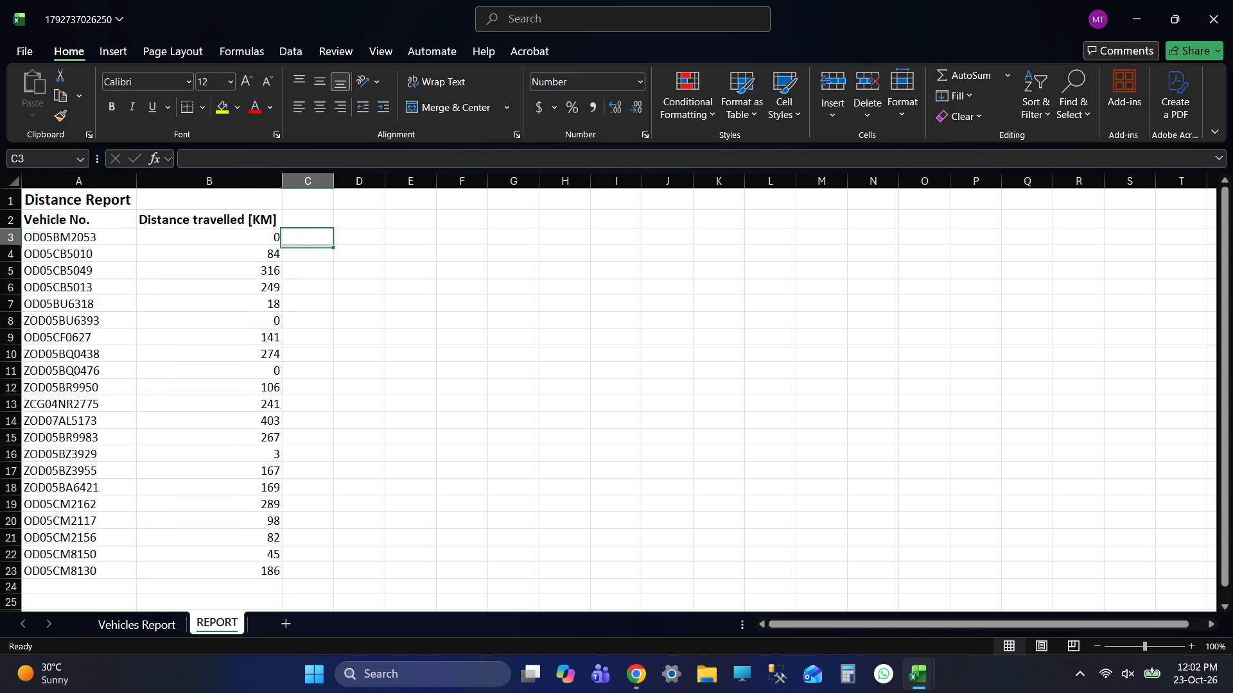
{"action": "key", "text": "ctrl+s"}
{"action": "key", "text": "ctrl+s"}
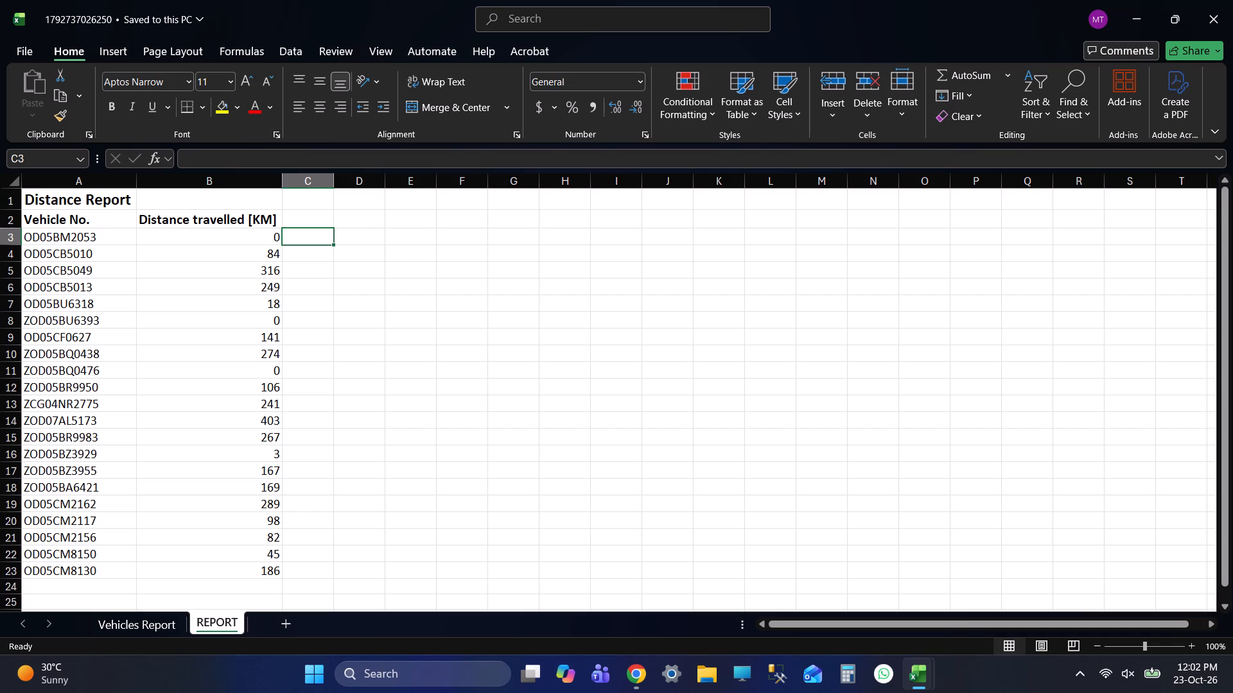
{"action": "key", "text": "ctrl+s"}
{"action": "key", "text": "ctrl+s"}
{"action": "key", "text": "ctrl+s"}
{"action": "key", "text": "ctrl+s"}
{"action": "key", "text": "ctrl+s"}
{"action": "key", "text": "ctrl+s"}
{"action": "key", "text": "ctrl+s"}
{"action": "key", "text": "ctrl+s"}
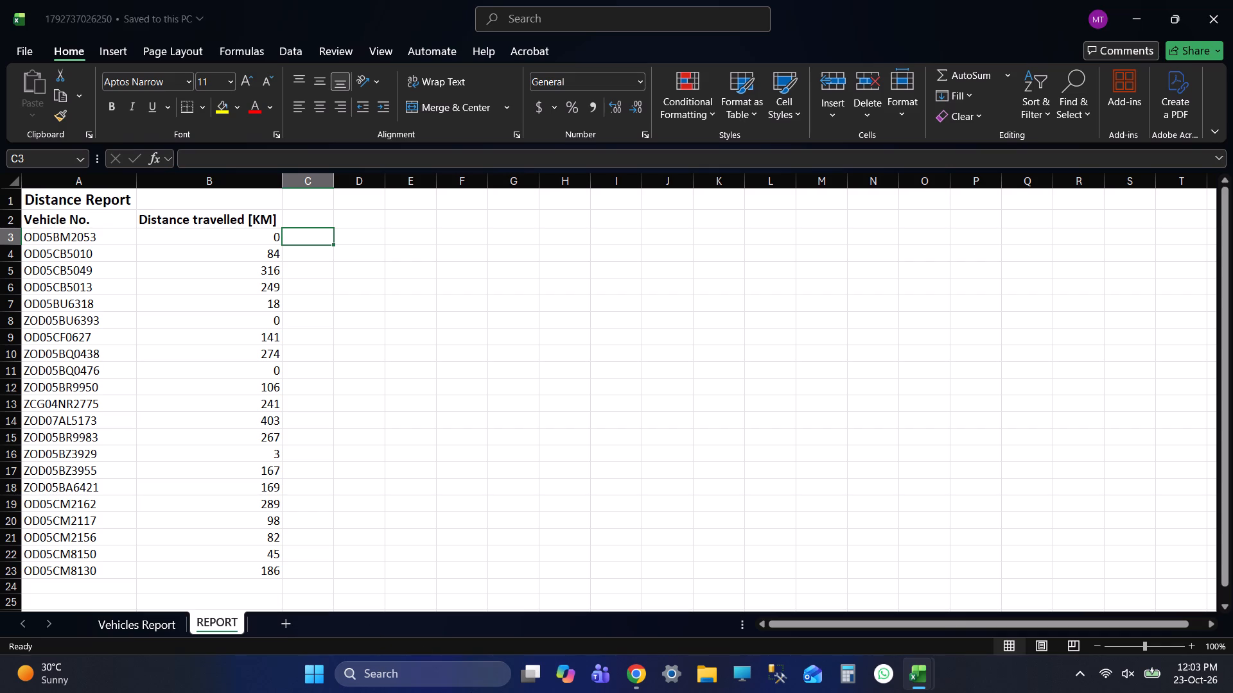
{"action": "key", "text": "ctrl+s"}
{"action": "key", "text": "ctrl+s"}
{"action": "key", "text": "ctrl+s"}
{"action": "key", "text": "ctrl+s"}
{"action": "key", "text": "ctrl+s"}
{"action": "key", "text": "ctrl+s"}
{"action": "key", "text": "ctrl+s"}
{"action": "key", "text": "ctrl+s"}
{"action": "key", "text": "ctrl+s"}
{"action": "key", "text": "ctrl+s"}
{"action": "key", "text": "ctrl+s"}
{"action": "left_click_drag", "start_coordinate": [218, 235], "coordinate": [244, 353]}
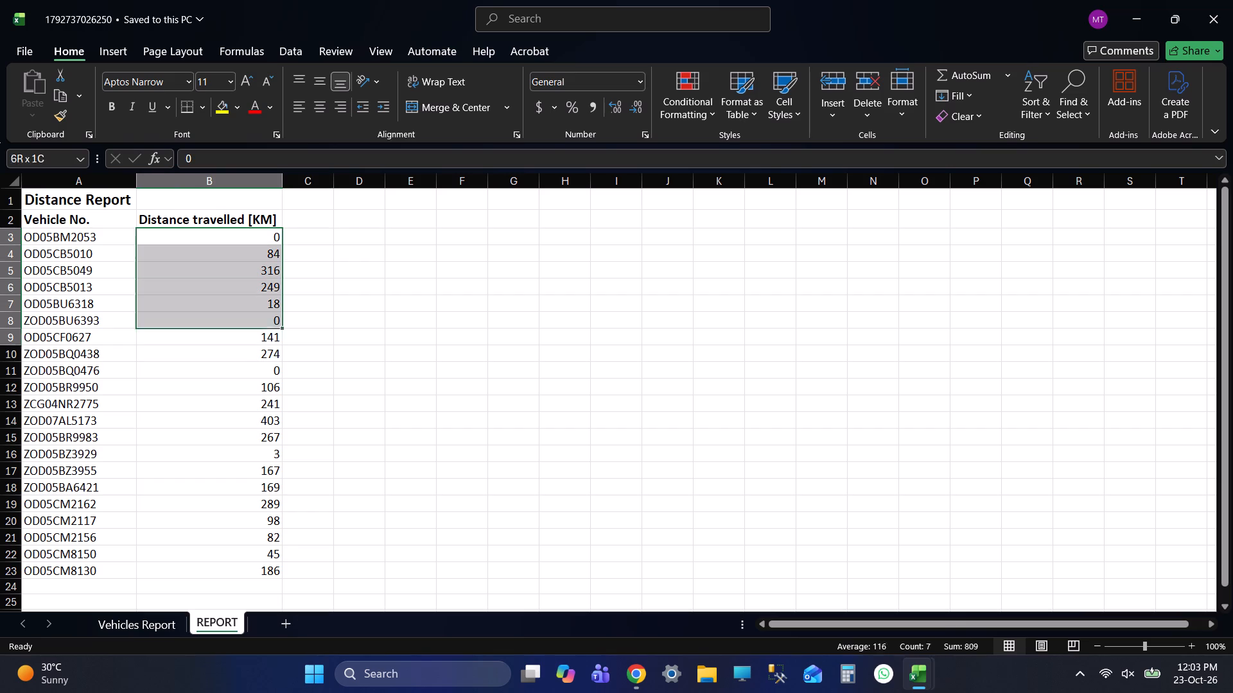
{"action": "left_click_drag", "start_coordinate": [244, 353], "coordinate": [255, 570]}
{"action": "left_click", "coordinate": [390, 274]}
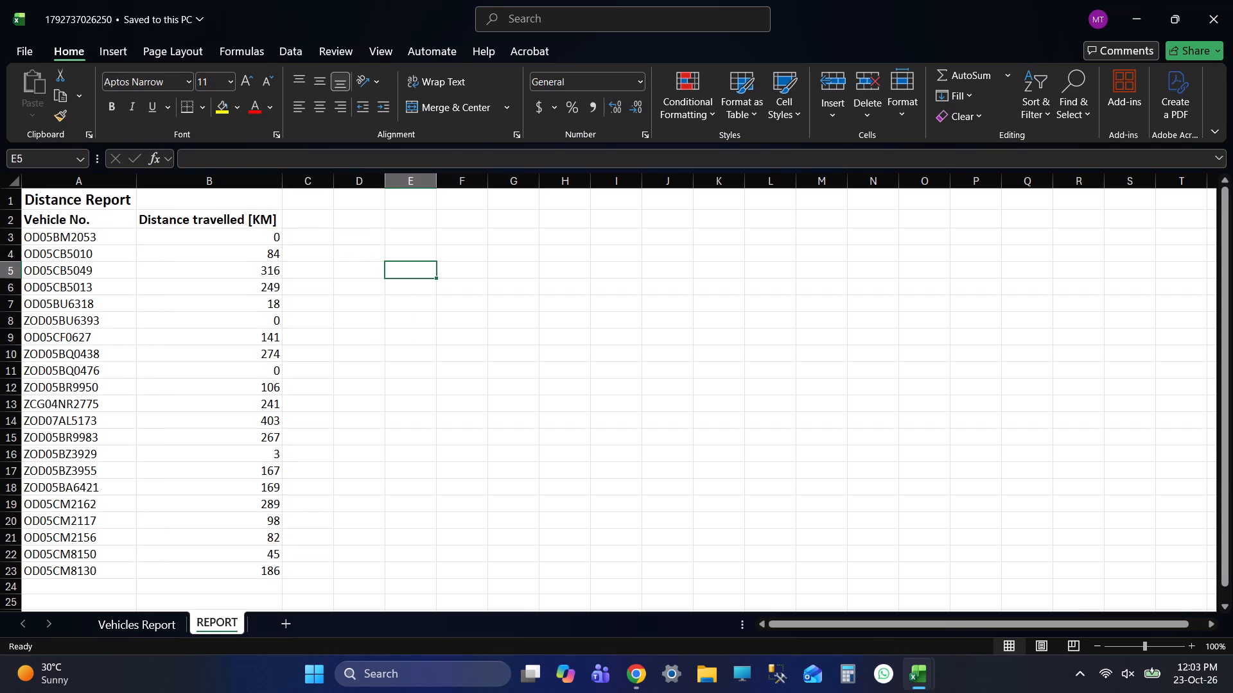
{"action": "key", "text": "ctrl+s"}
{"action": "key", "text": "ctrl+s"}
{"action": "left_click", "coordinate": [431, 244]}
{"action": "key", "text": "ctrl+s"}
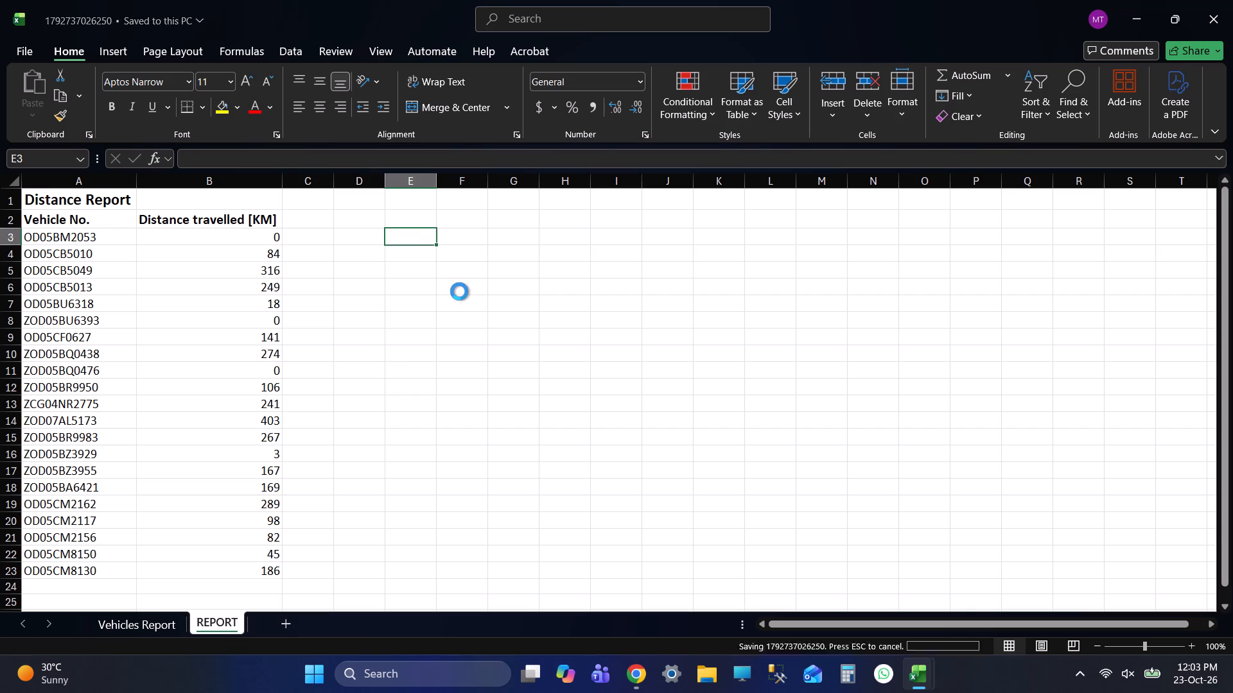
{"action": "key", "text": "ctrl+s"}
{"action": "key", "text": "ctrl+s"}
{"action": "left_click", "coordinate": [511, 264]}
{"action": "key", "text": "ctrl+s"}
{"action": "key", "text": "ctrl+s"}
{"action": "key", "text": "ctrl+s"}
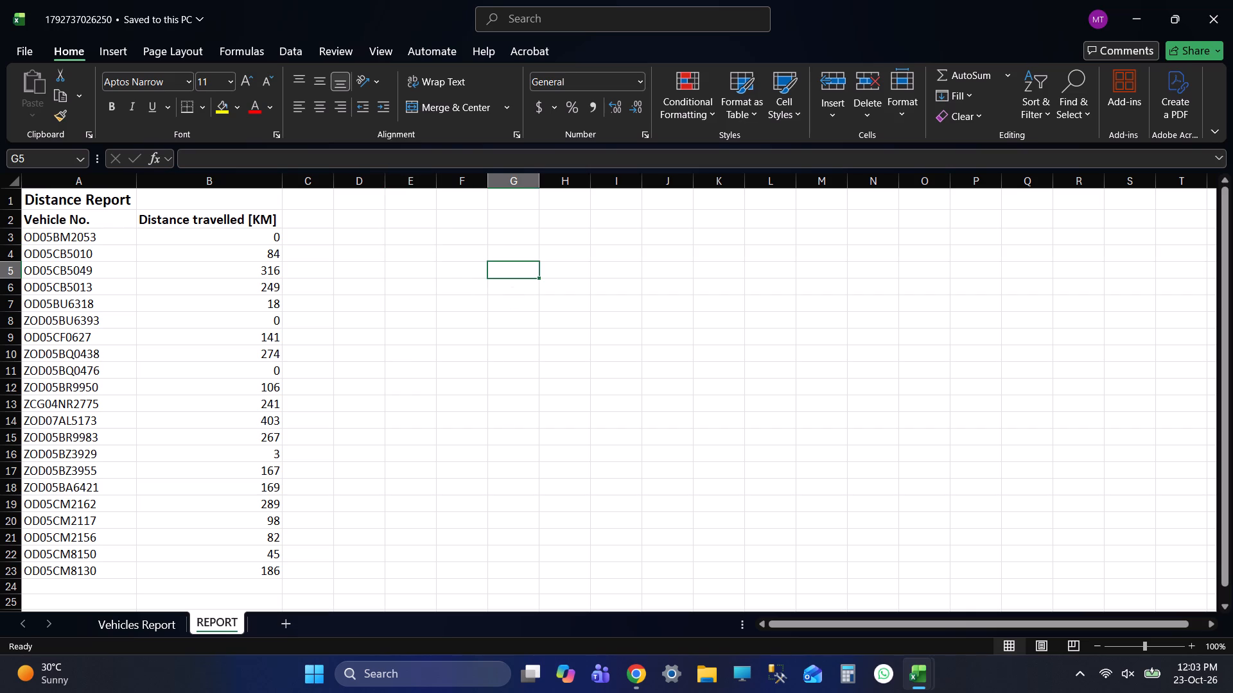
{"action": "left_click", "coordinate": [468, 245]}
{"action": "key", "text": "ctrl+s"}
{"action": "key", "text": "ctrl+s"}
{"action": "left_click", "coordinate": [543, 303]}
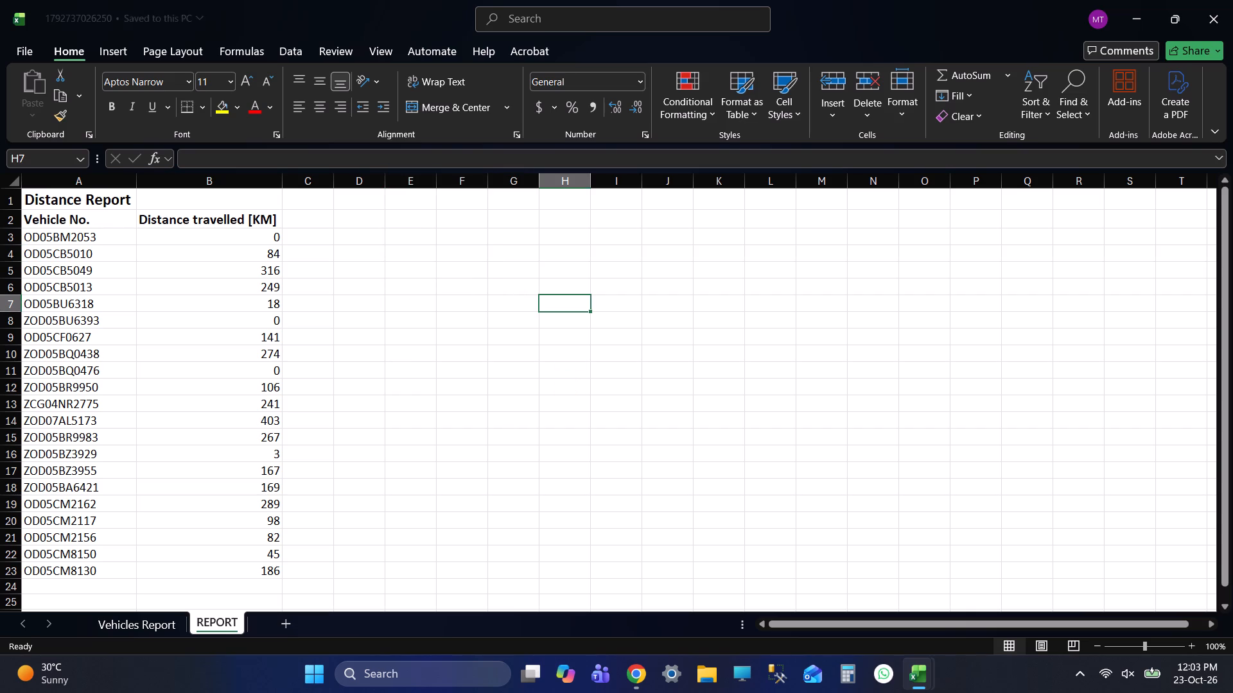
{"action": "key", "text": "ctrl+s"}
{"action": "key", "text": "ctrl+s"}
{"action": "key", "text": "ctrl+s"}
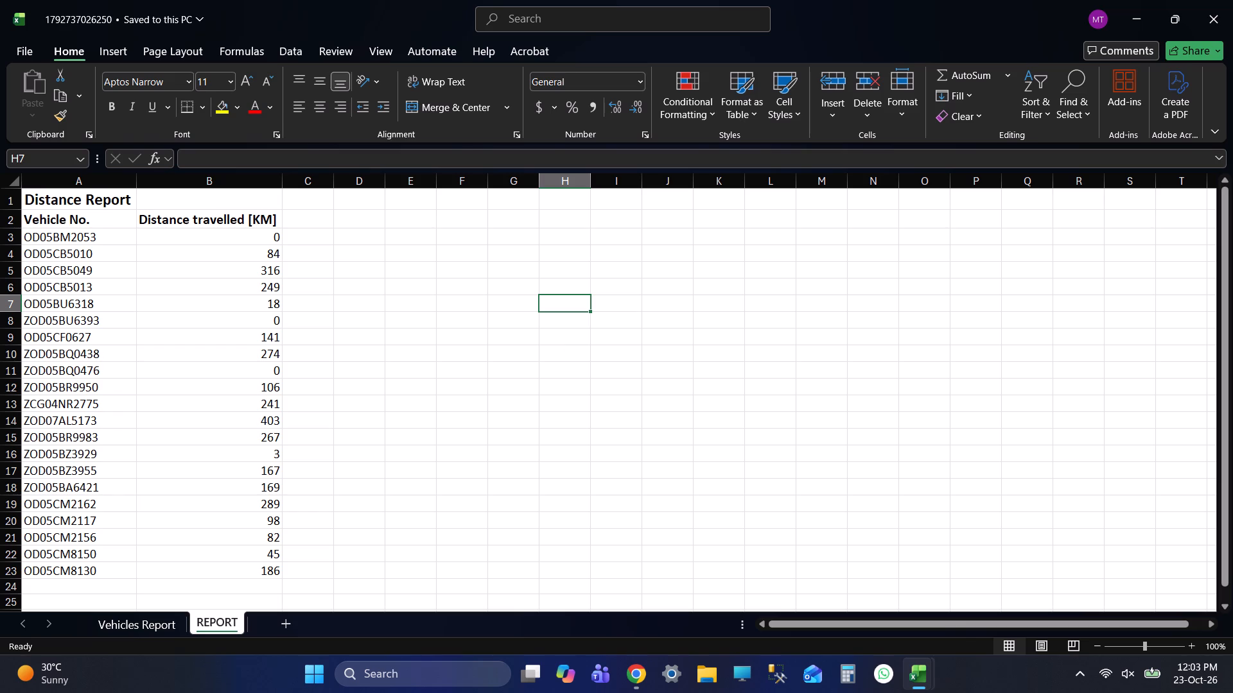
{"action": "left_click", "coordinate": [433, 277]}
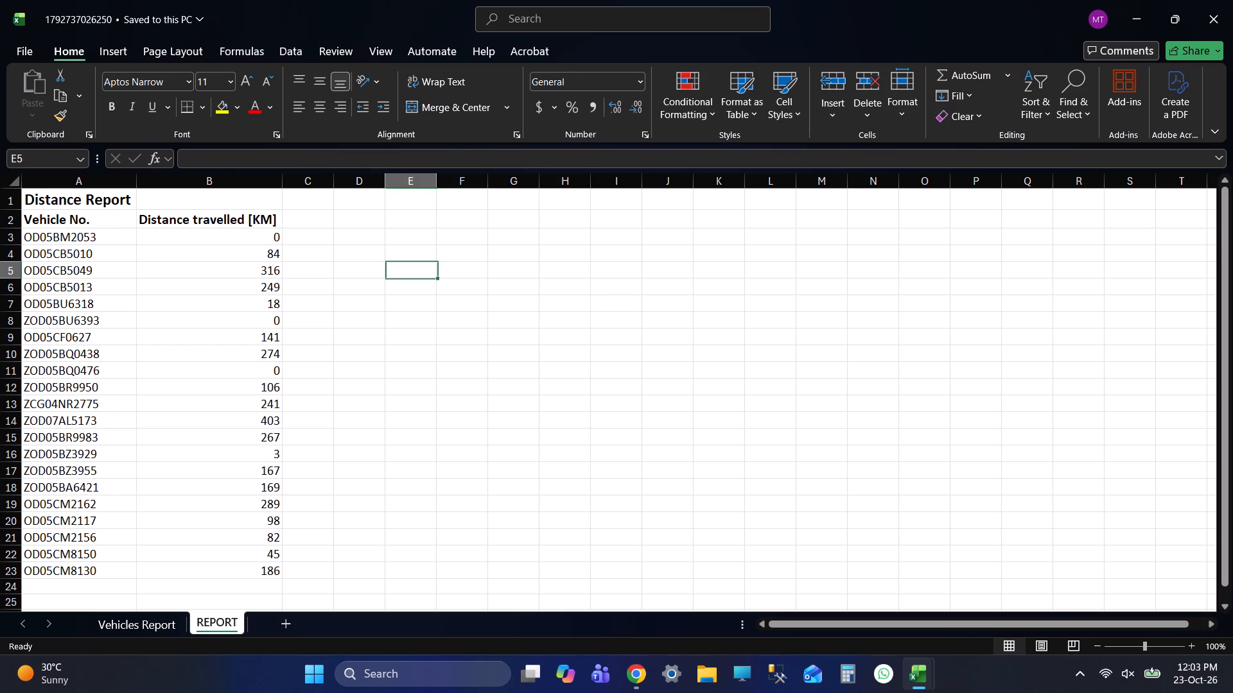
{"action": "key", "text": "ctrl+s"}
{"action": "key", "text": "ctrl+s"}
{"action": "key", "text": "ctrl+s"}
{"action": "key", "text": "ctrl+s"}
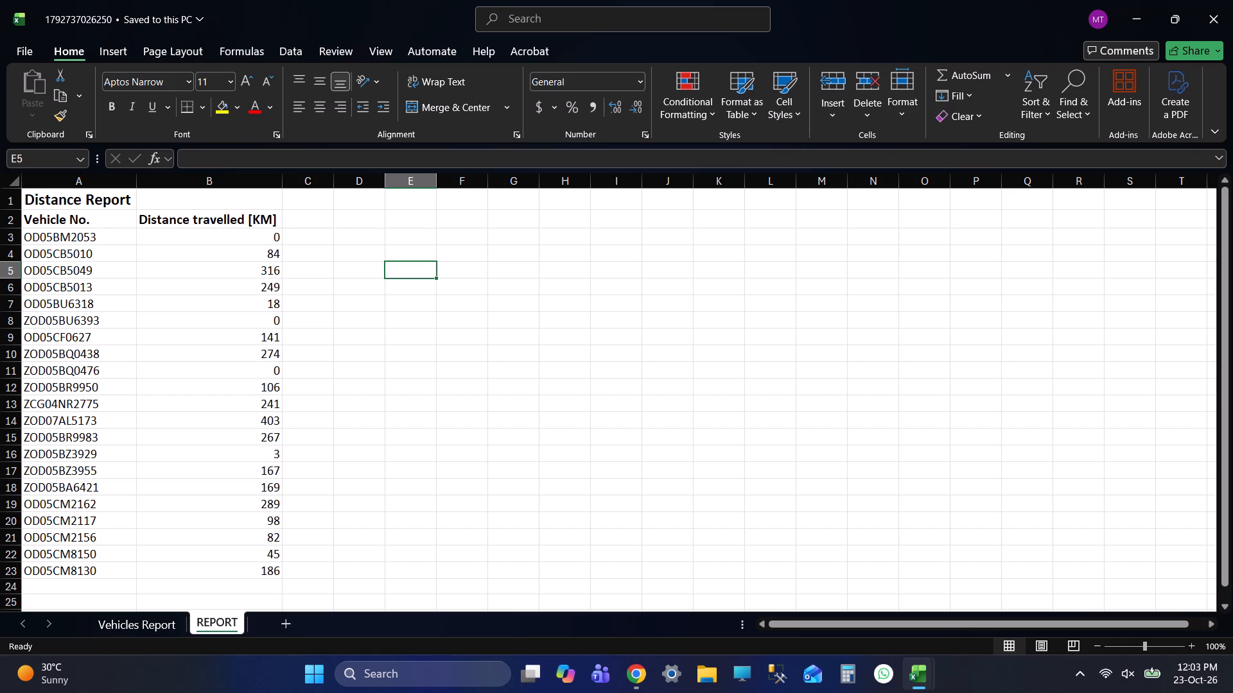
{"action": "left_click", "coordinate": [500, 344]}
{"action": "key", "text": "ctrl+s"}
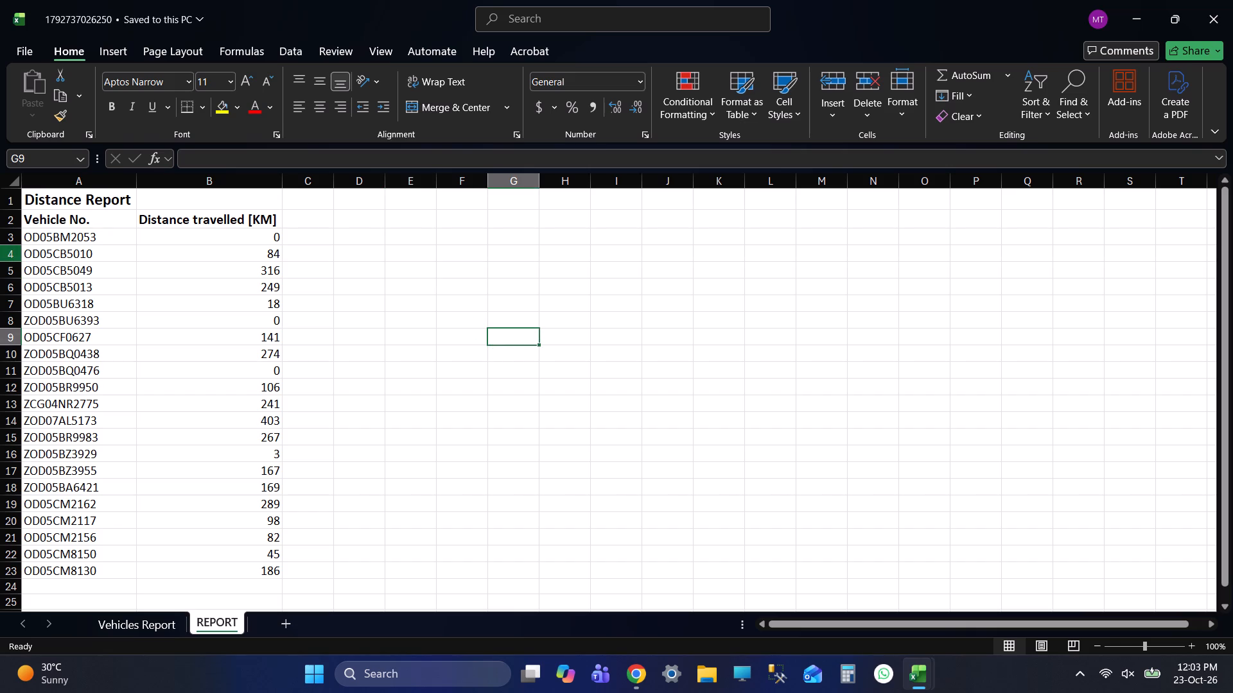
{"action": "left_click", "coordinate": [15, 255]}
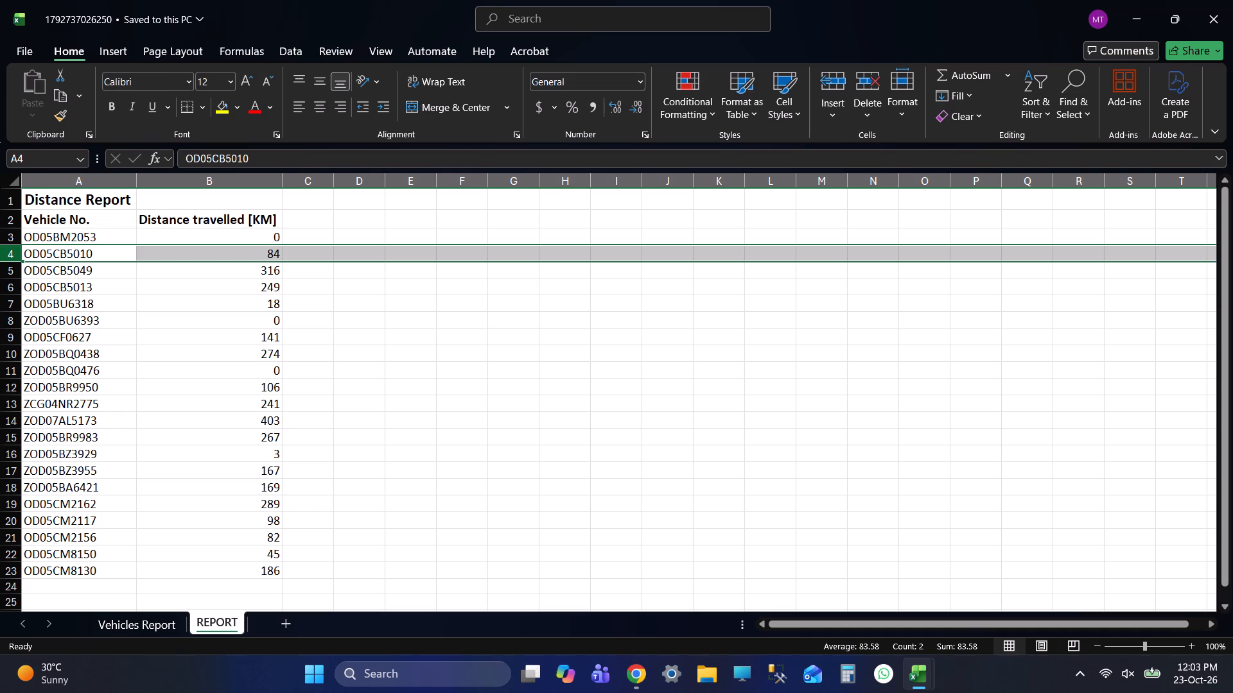
{"action": "key", "text": "ctrl+plus"}
{"action": "key", "text": "ctrl+plus"}
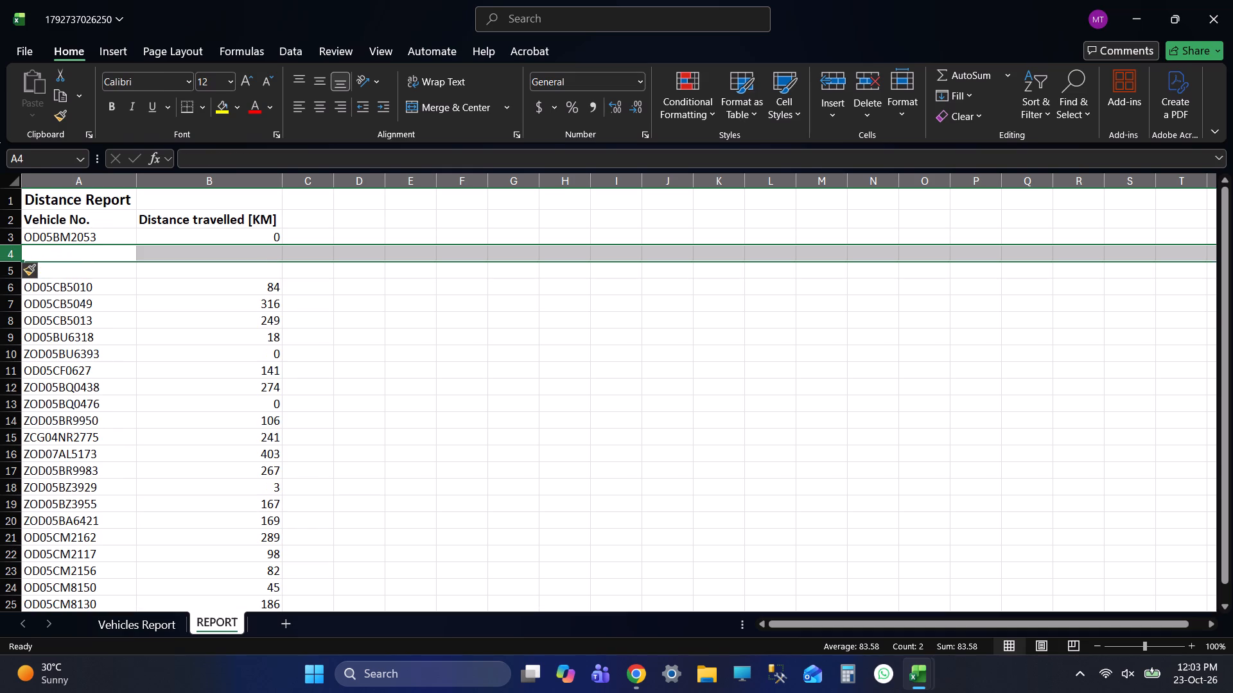
{"action": "left_click", "coordinate": [80, 251]}
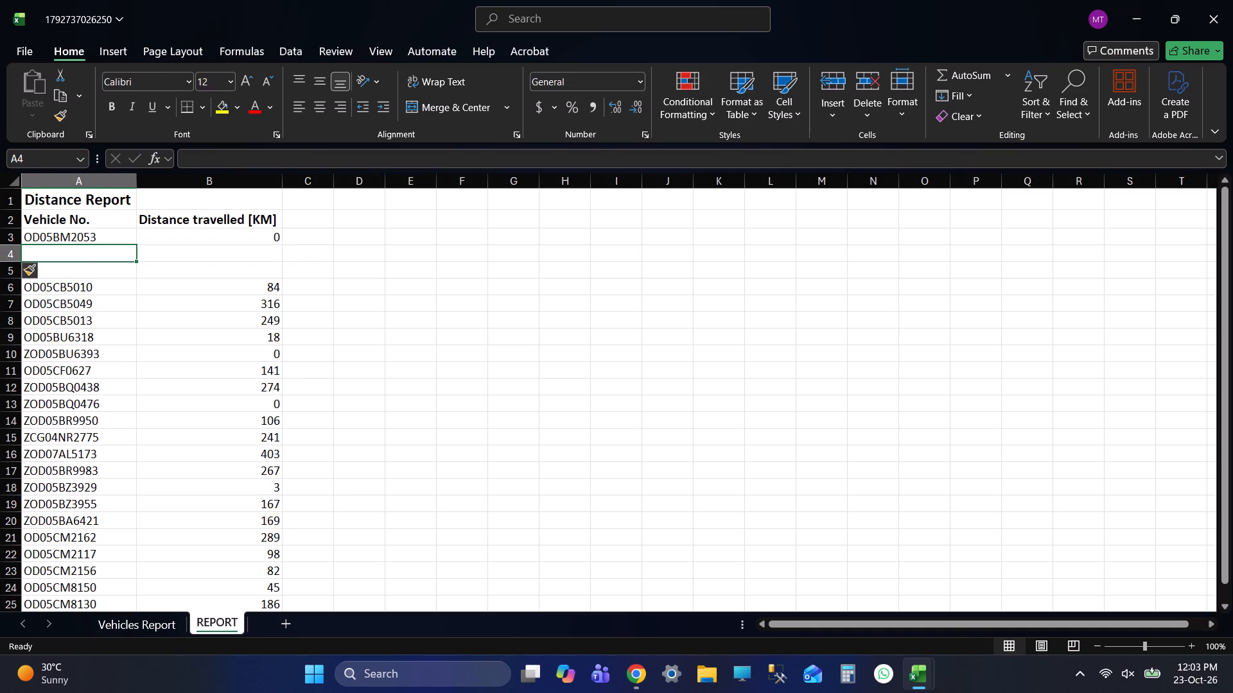
{"action": "key", "text": "ctrl+s"}
{"action": "key", "text": "ctrl+s"}
{"action": "key", "text": "ctrl+s"}
{"action": "key", "text": "ctrl+s"}
{"action": "key", "text": "ctrl+s"}
{"action": "key", "text": "ctrl+s"}
{"action": "scroll", "coordinate": [166, 320], "scroll_direction": "down", "scroll_amount": 2}
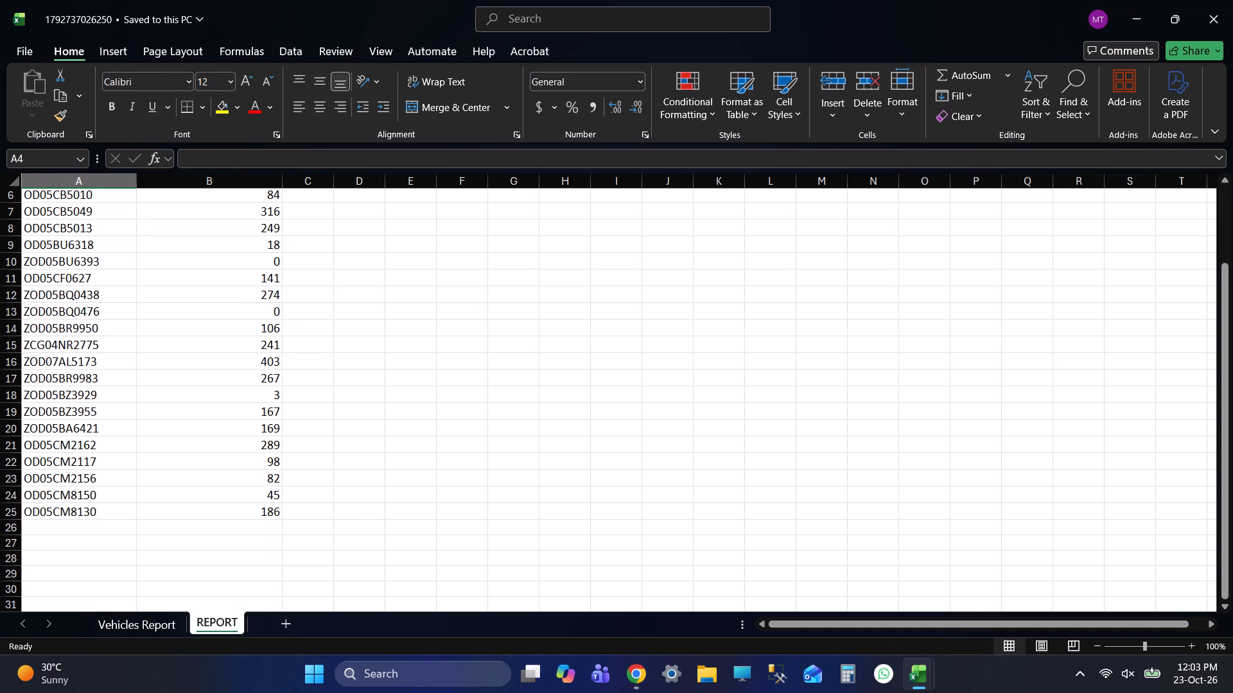
{"action": "left_click_drag", "start_coordinate": [103, 428], "coordinate": [258, 430]}
{"action": "scroll", "coordinate": [514, 545], "scroll_direction": "up", "scroll_amount": 7}
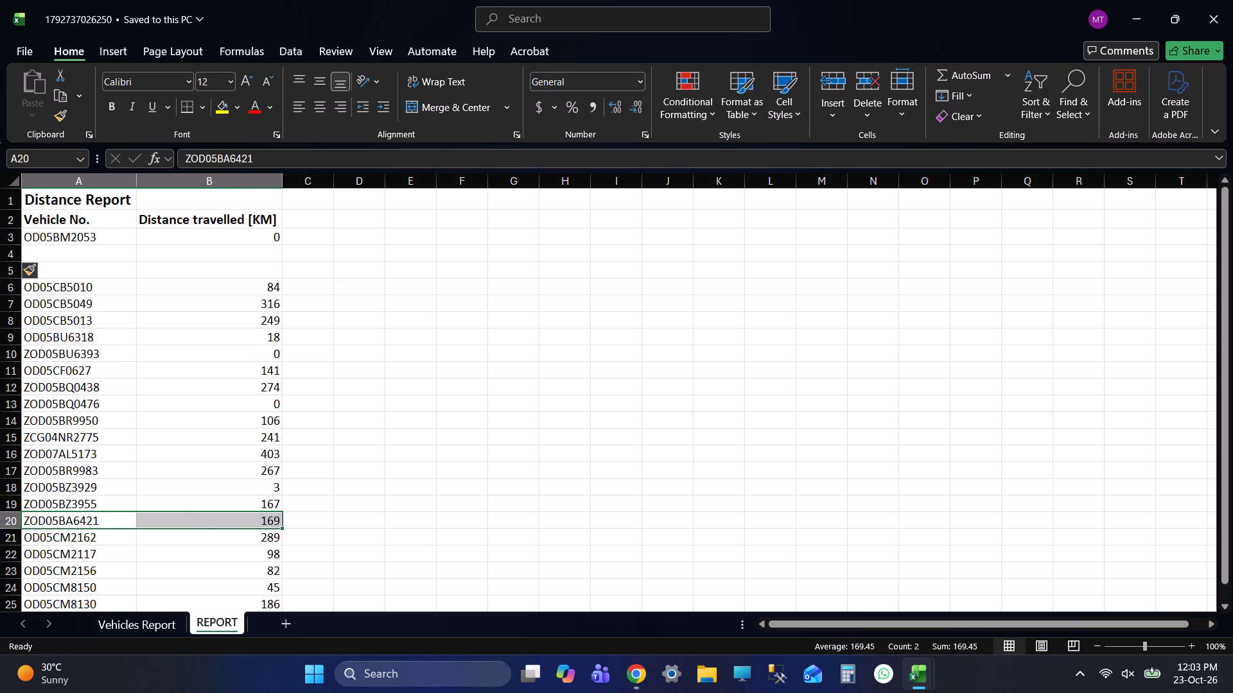
{"action": "key", "text": "ctrl+x"}
{"action": "left_click", "coordinate": [102, 245]}
{"action": "key", "text": "ctrl+v"}
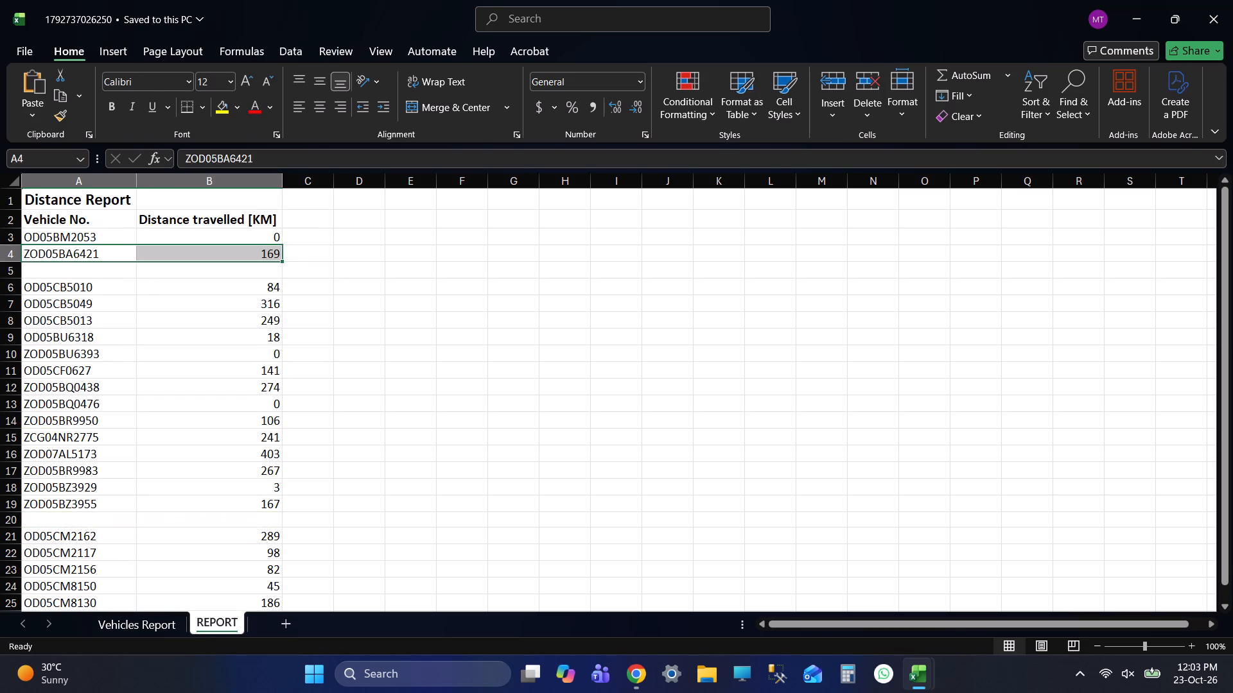
{"action": "left_click", "coordinate": [362, 293]}
{"action": "left_click_drag", "start_coordinate": [87, 364], "coordinate": [96, 363]}
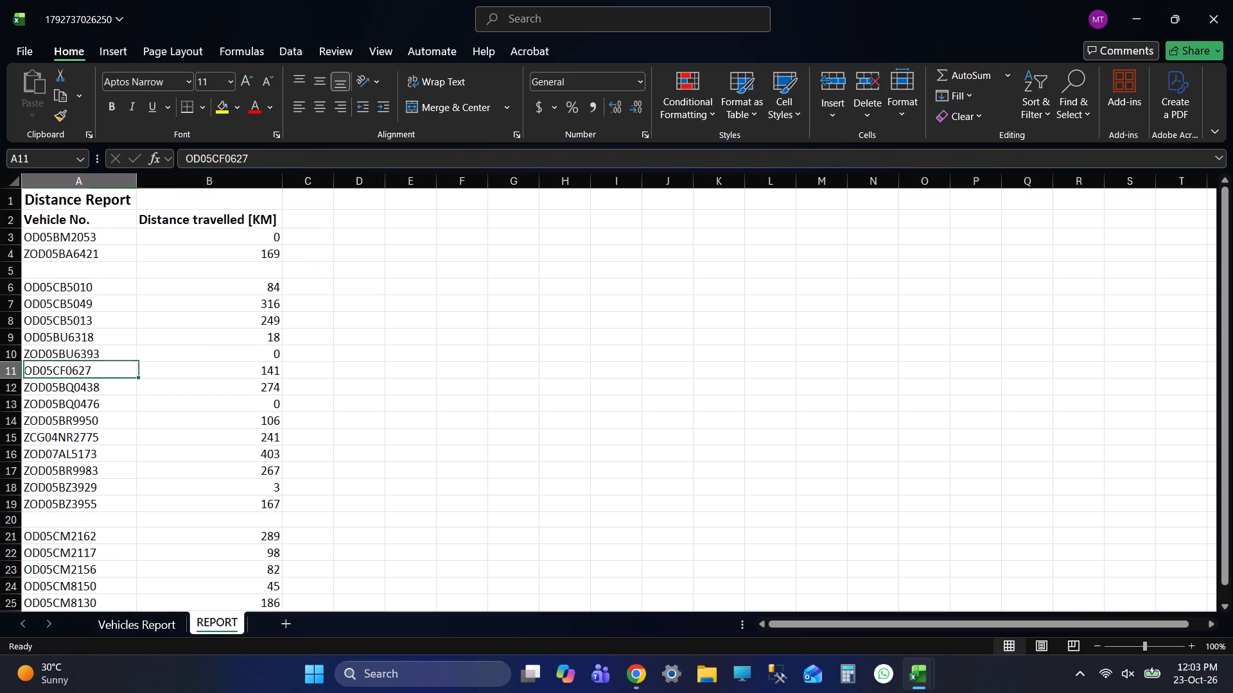
{"action": "left_click_drag", "start_coordinate": [96, 363], "coordinate": [251, 377]}
{"action": "key", "text": "ctrl+x"}
{"action": "left_click", "coordinate": [90, 276]}
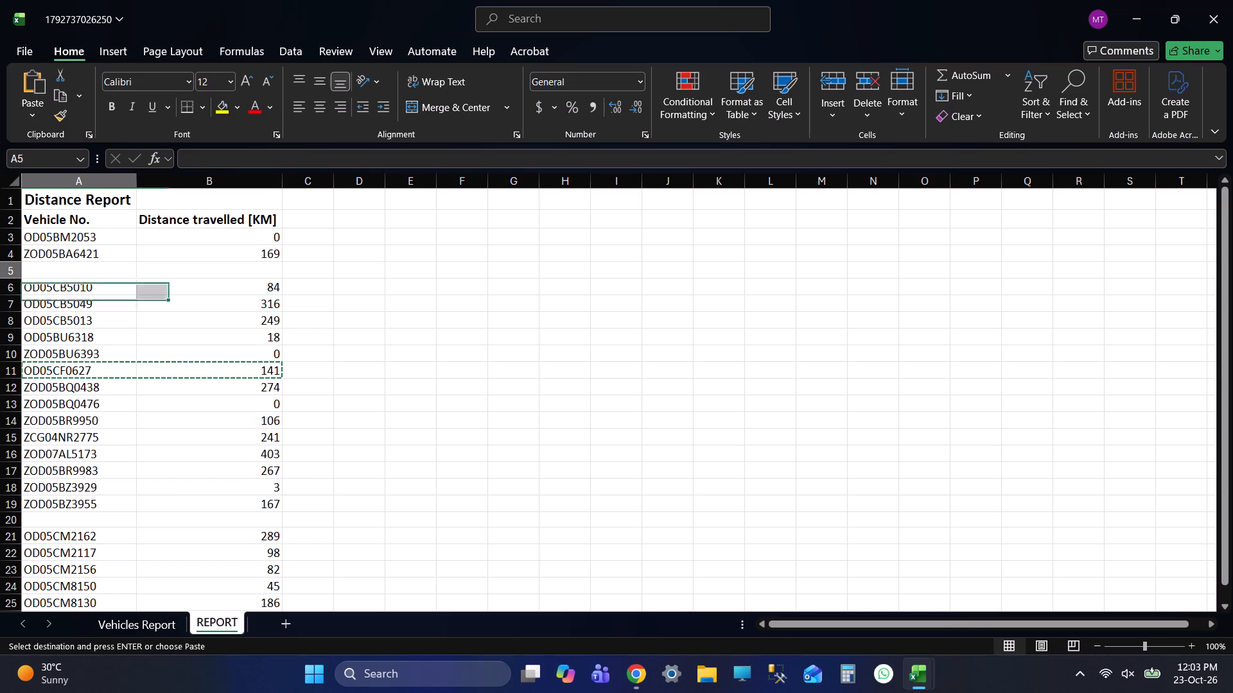
{"action": "key", "text": "ctrl+v"}
{"action": "left_click", "coordinate": [444, 305]}
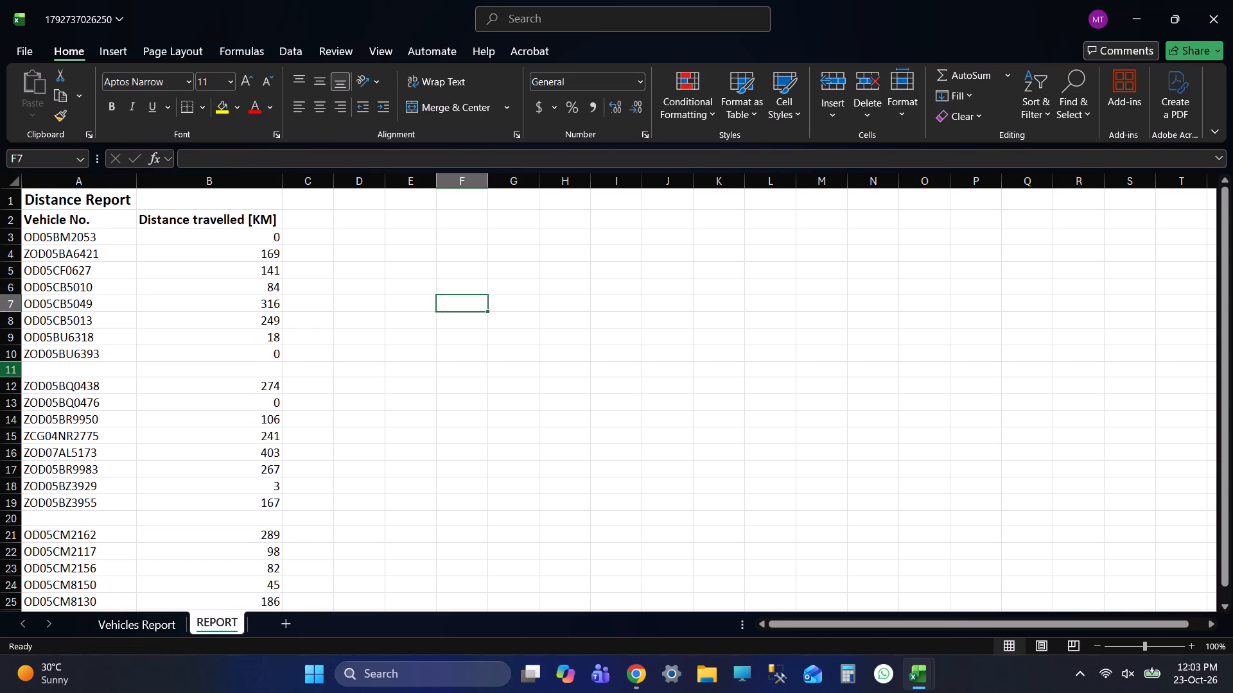
{"action": "left_click", "coordinate": [10, 370]}
{"action": "key", "text": "ctrl+minus"}
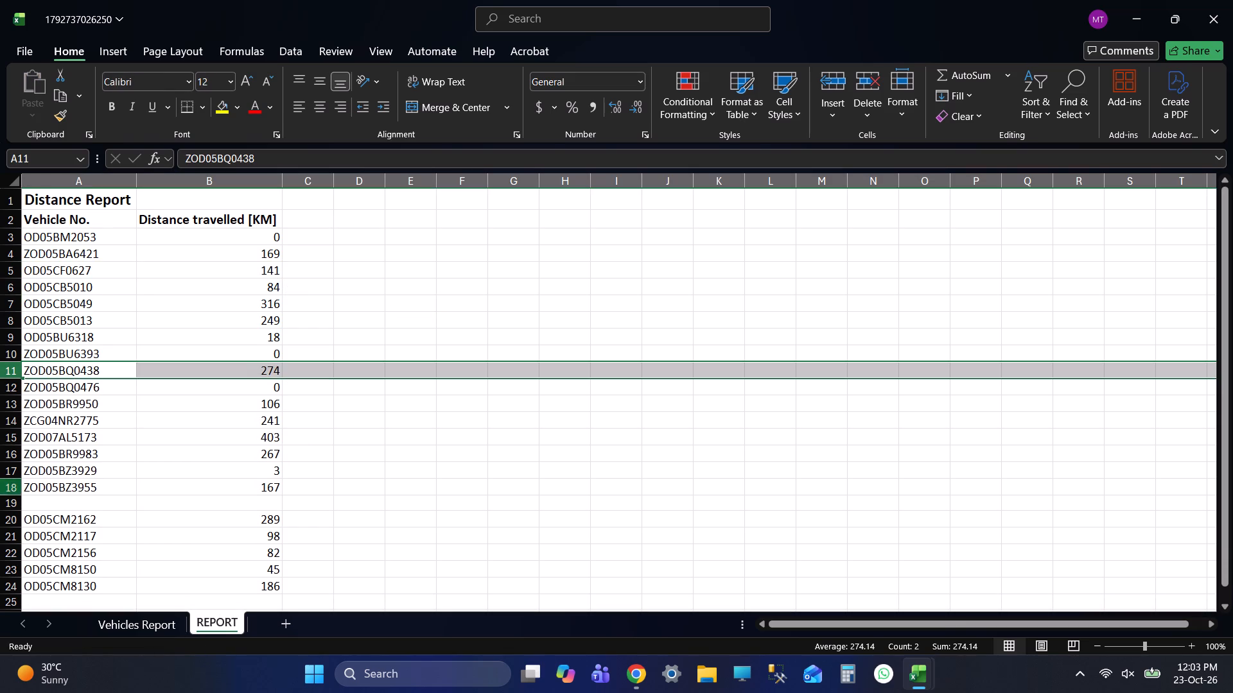
{"action": "left_click", "coordinate": [17, 501]}
{"action": "key", "text": "ctrl+minus"}
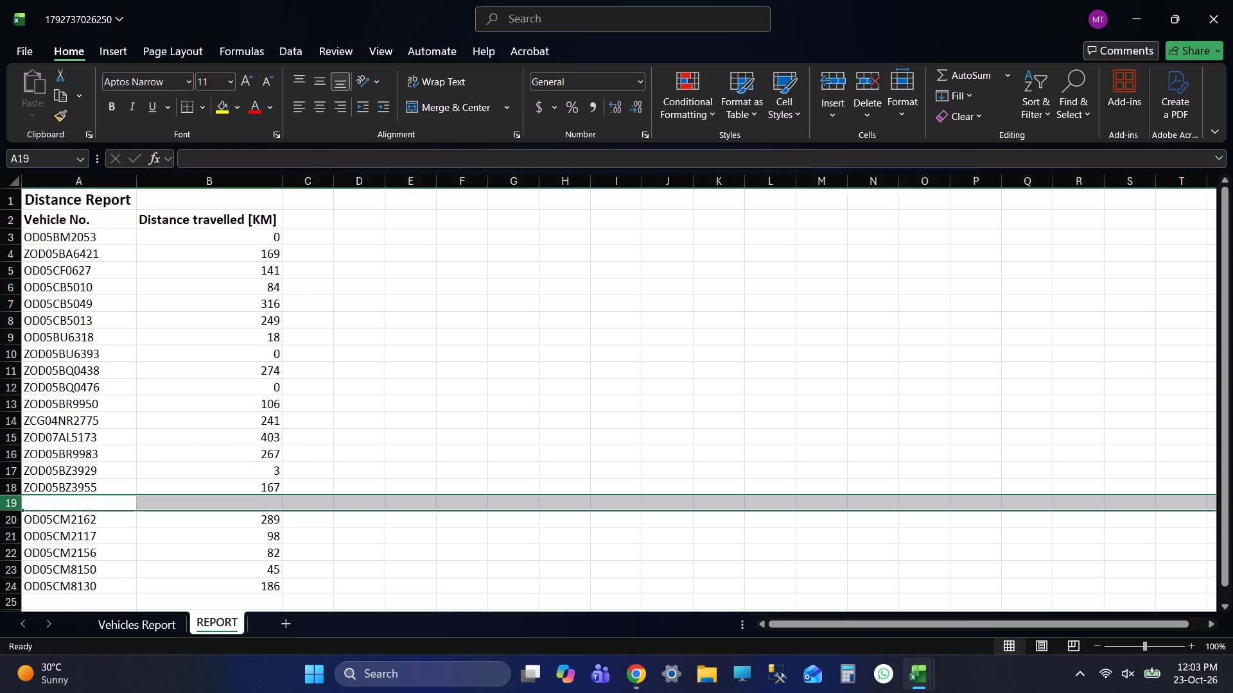
{"action": "left_click", "coordinate": [313, 238]}
{"action": "key", "text": "ctrl+s"}
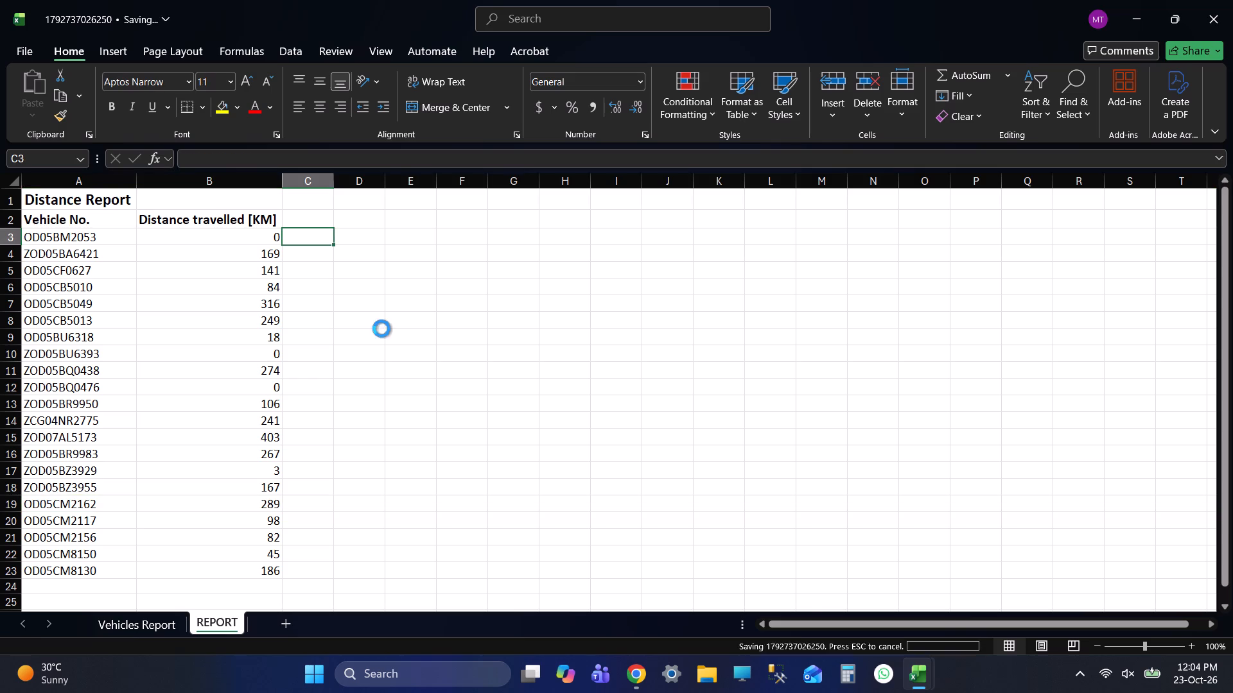
{"action": "key", "text": "alt+Tab"}
{"action": "key", "text": "alt+Tab"}
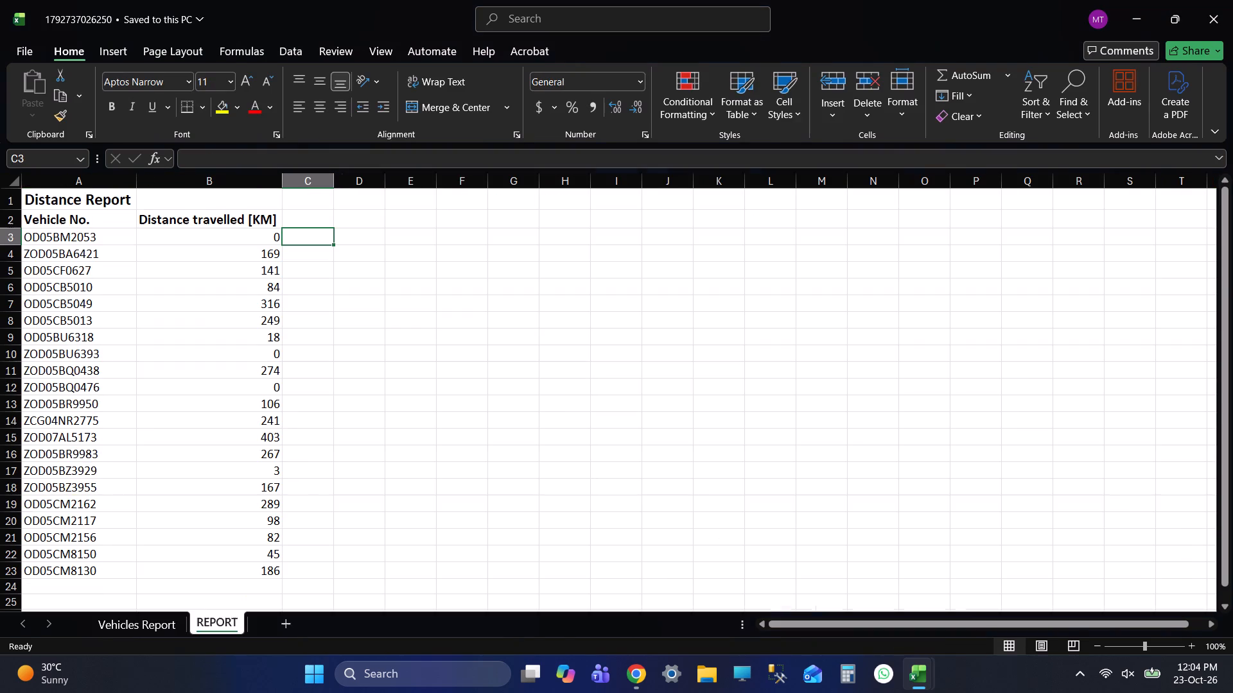
{"action": "left_click", "coordinate": [92, 230]}
{"action": "left_click", "coordinate": [111, 262]}
{"action": "key", "text": "alt+Tab"}
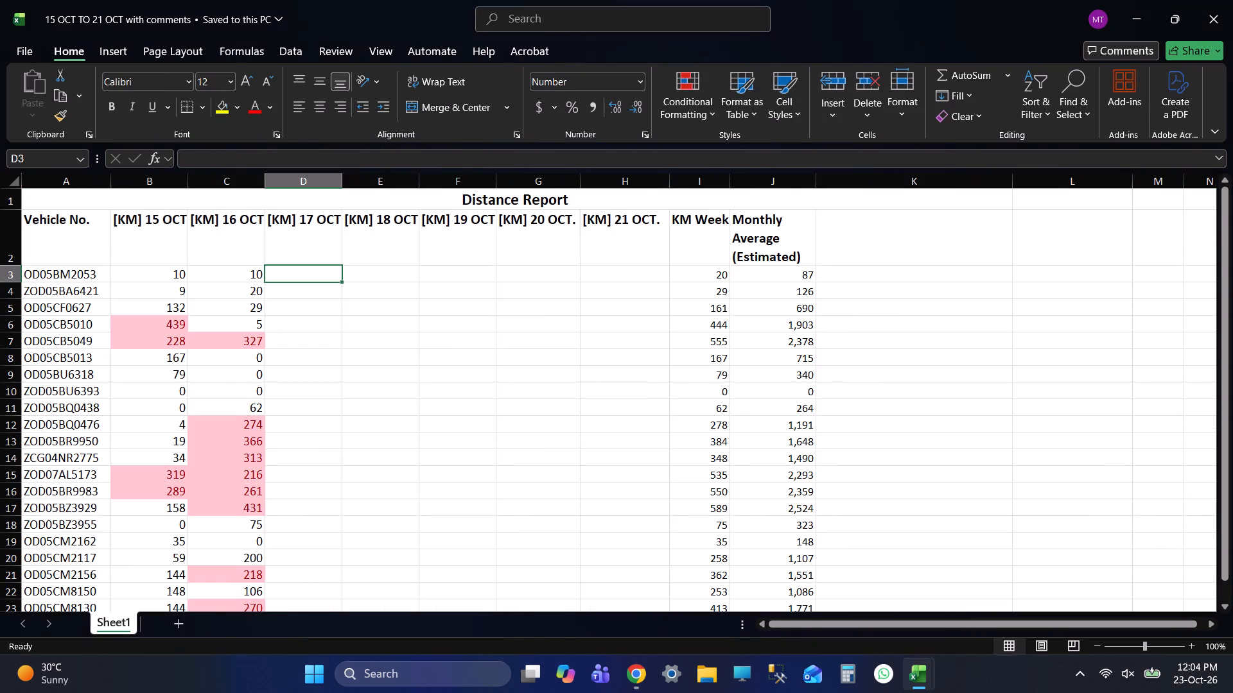
{"action": "key", "text": "alt+Tab"}
{"action": "key", "text": "alt+Tab"}
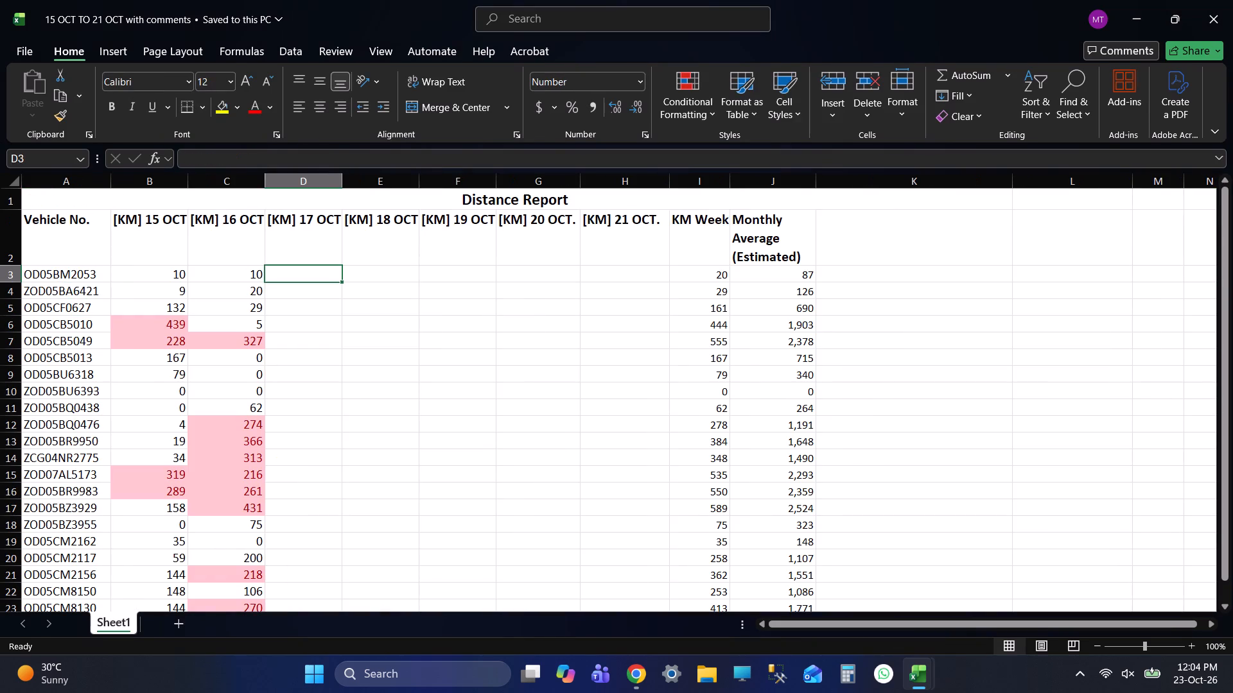
{"action": "left_click", "coordinate": [100, 312]}
{"action": "key", "text": "alt+Tab"}
{"action": "key", "text": "alt+Tab"}
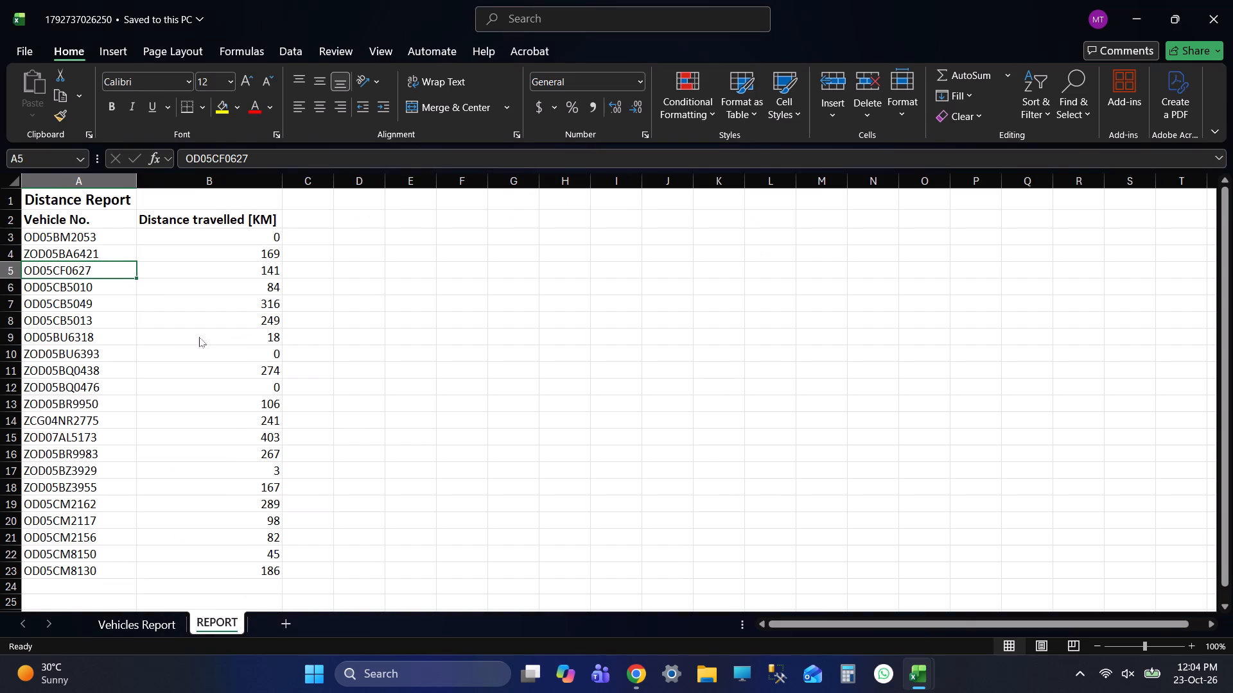
{"action": "key", "text": "alt+Tab"}
{"action": "left_click", "coordinate": [98, 336]}
{"action": "key", "text": "alt+Tab"}
{"action": "left_click", "coordinate": [100, 355]}
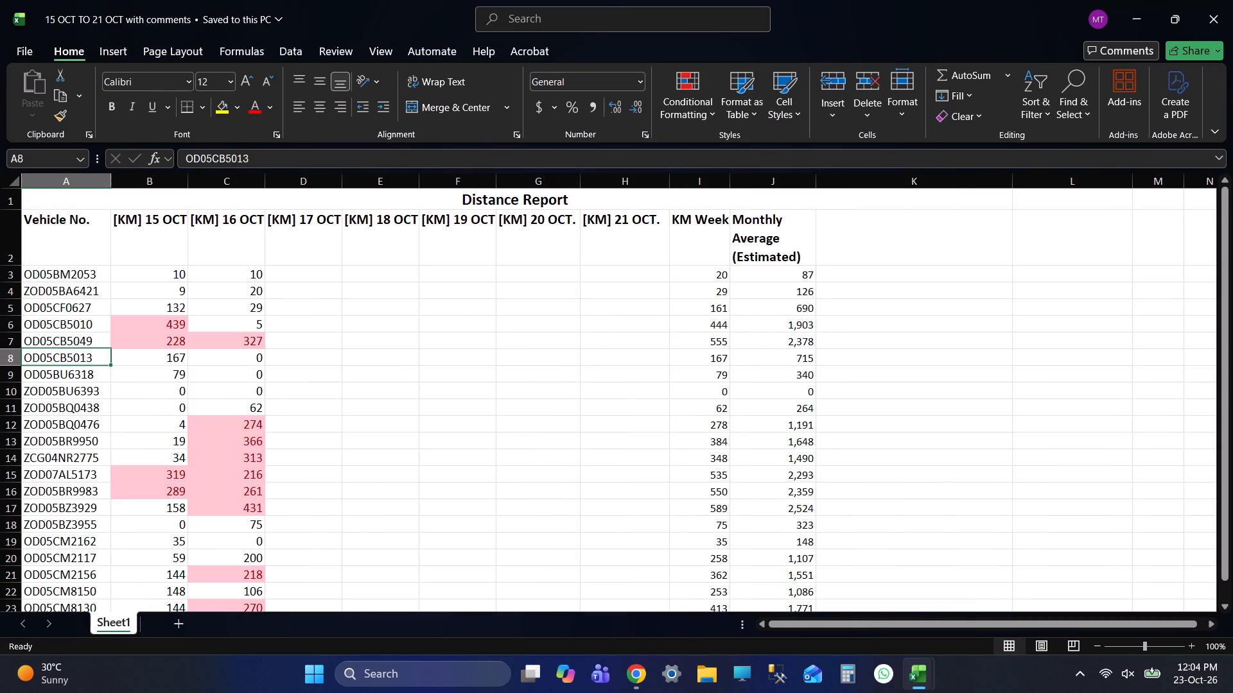
{"action": "left_click", "coordinate": [94, 377]}
{"action": "key", "text": "alt+Tab"}
{"action": "key", "text": "alt+Tab"}
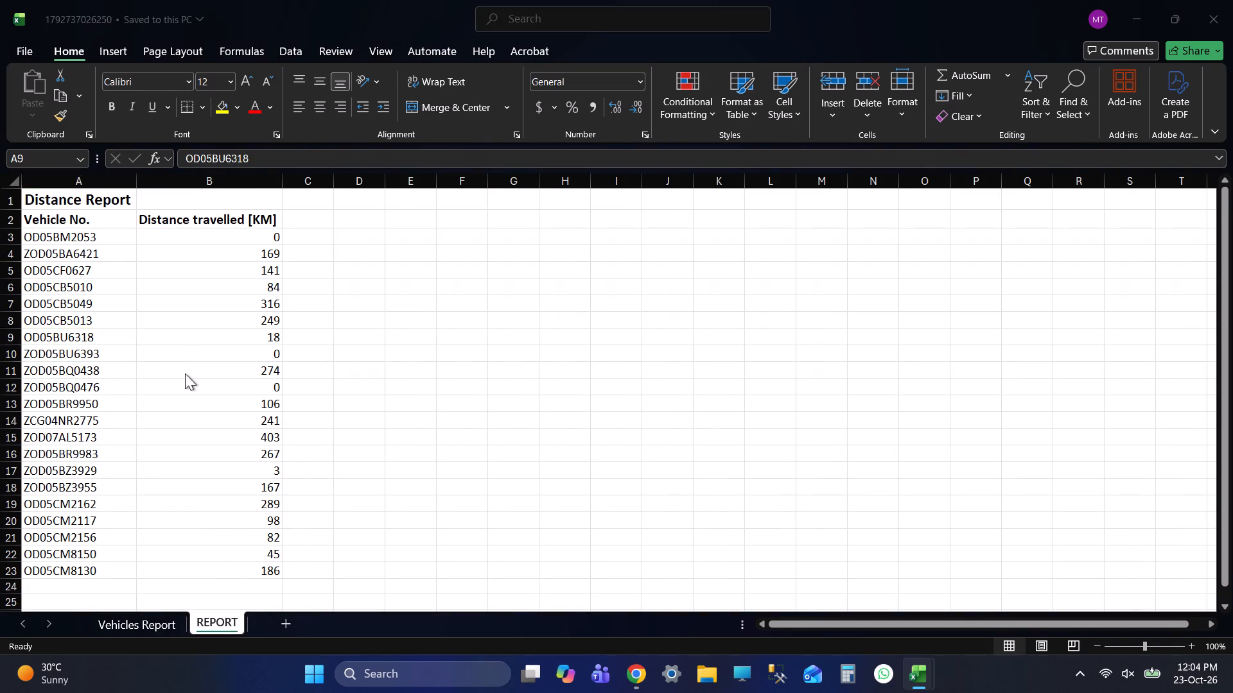
{"action": "scroll", "coordinate": [132, 408], "scroll_direction": "down", "scroll_amount": 1}
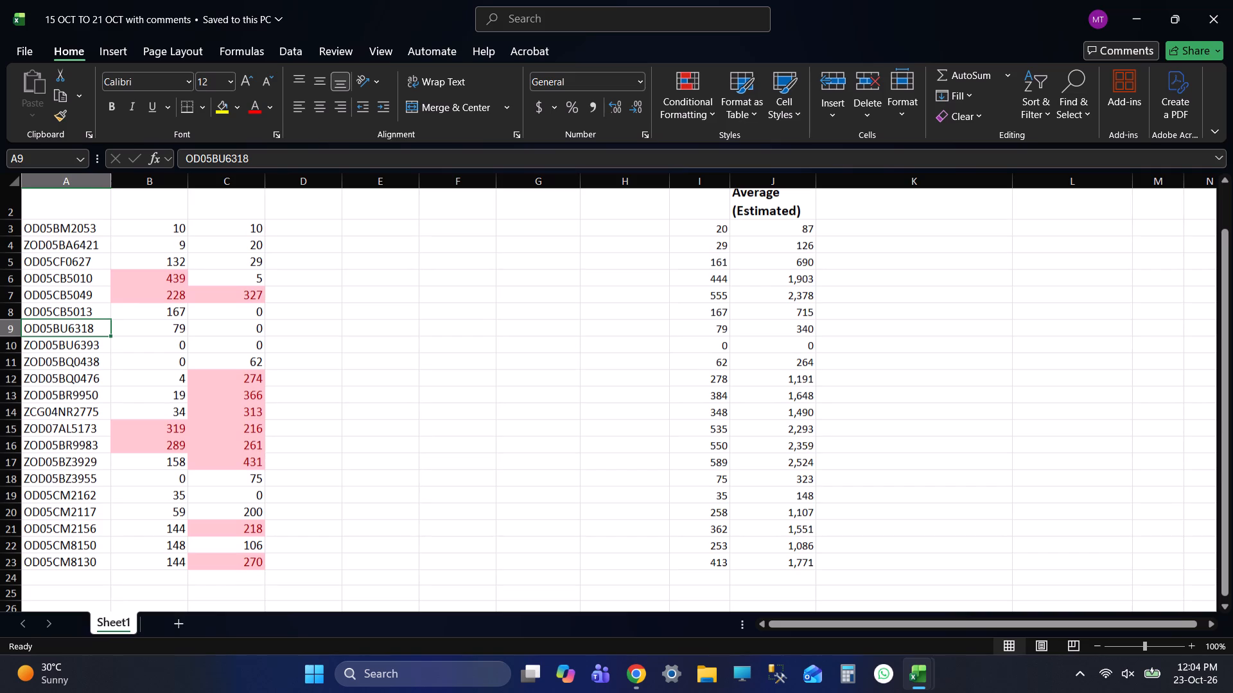
Compare the vehicle order from ZOD05BQ0438 to ZOD07AL5173 and below between the REPORT sheet and the 15 OCT TO 21 OCT workbook.
{"action": "key", "text": "alt+Tab"}
{"action": "left_click", "coordinate": [91, 372]}
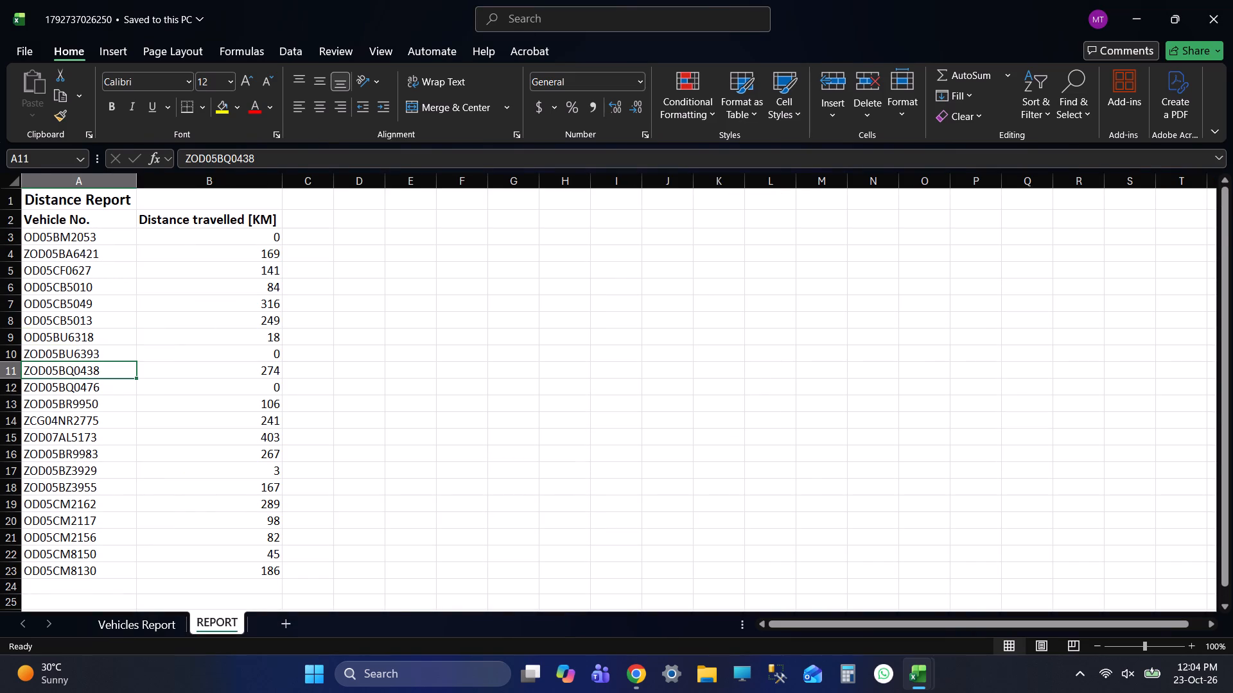
{"action": "key", "text": "alt+Tab"}
{"action": "left_click", "coordinate": [93, 355]}
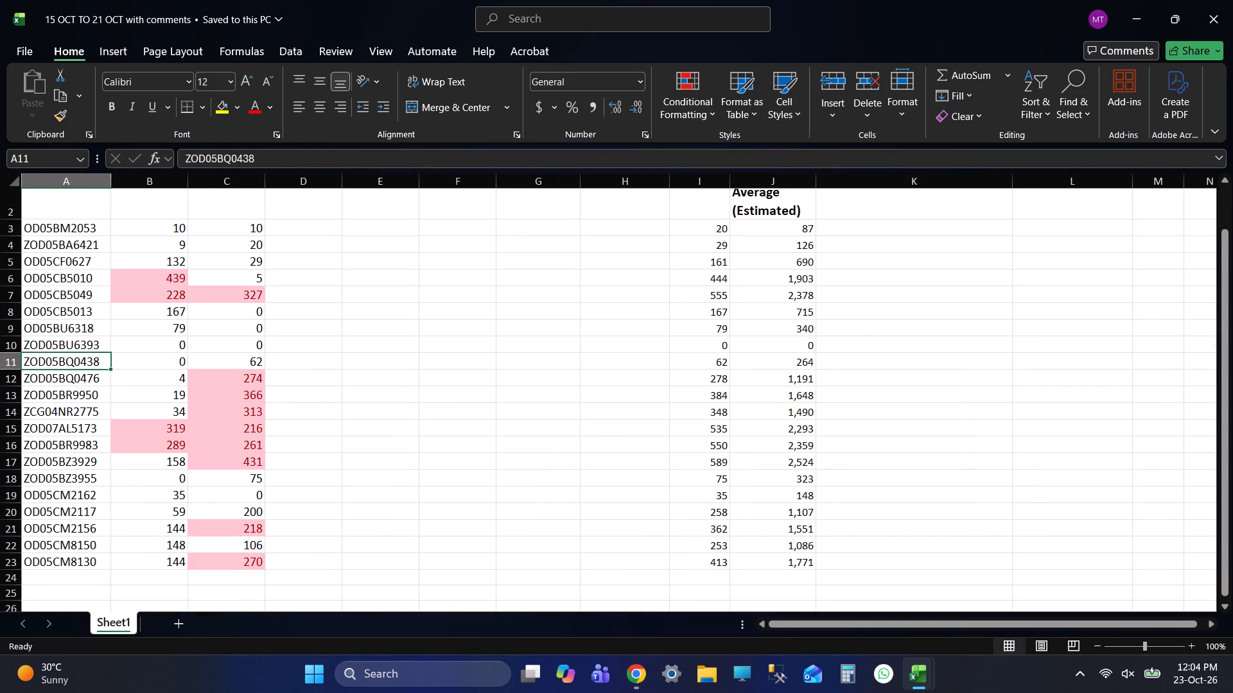
{"action": "key", "text": "alt+Tab"}
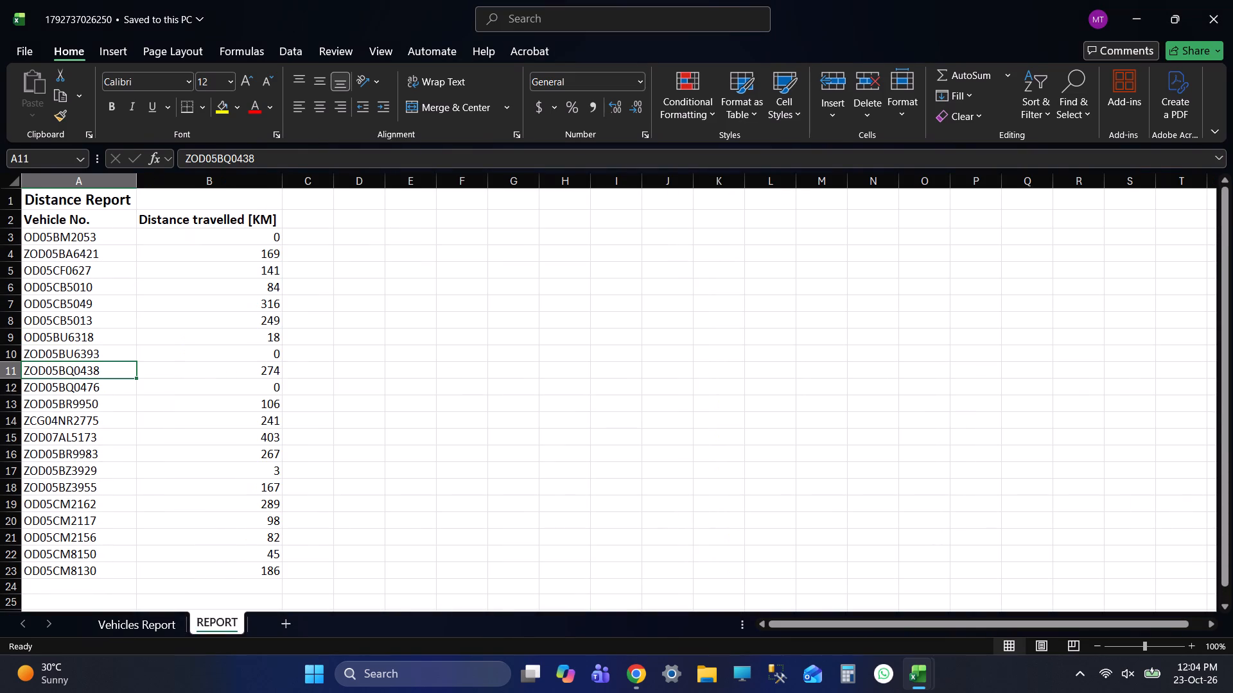
{"action": "left_click", "coordinate": [118, 398]}
{"action": "left_click", "coordinate": [117, 387]}
{"action": "key", "text": "alt+Tab"}
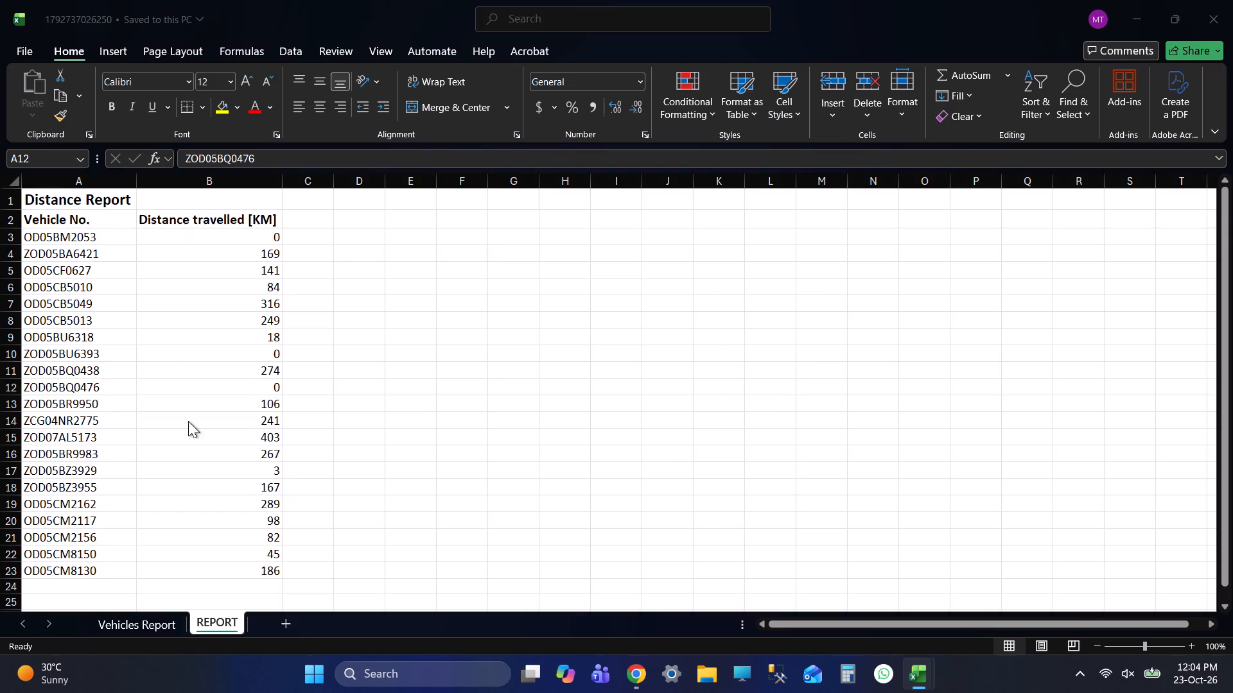
{"action": "left_click", "coordinate": [95, 381]}
{"action": "key", "text": "alt+Tab"}
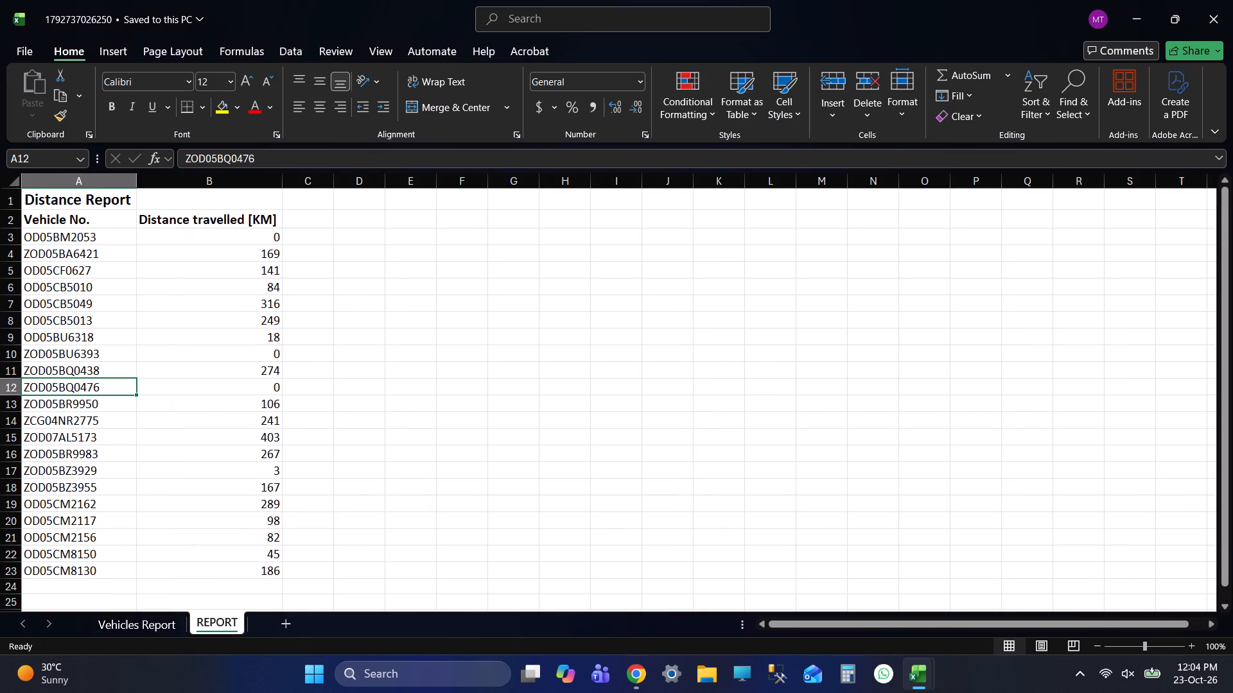
{"action": "left_click", "coordinate": [107, 398]}
{"action": "key", "text": "alt+Tab"}
{"action": "left_click", "coordinate": [104, 386]}
{"action": "left_click", "coordinate": [89, 397]}
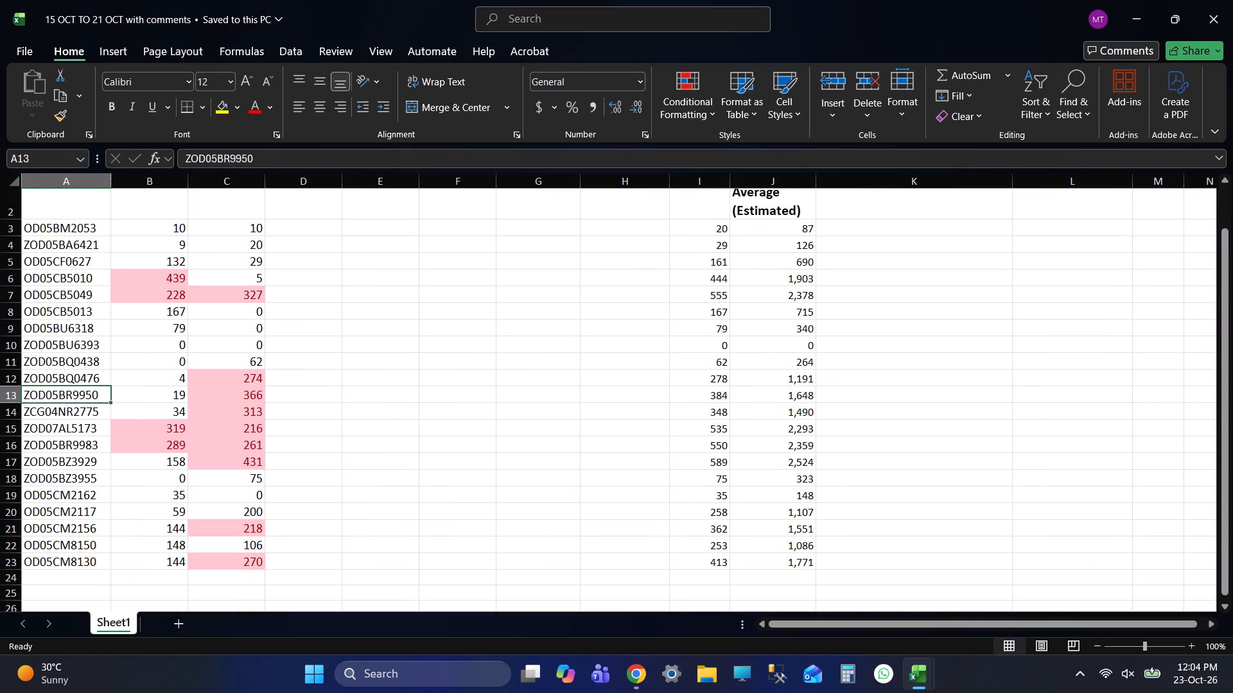
{"action": "left_click", "coordinate": [100, 410]}
{"action": "key", "text": "alt+Tab"}
{"action": "left_click", "coordinate": [87, 423]}
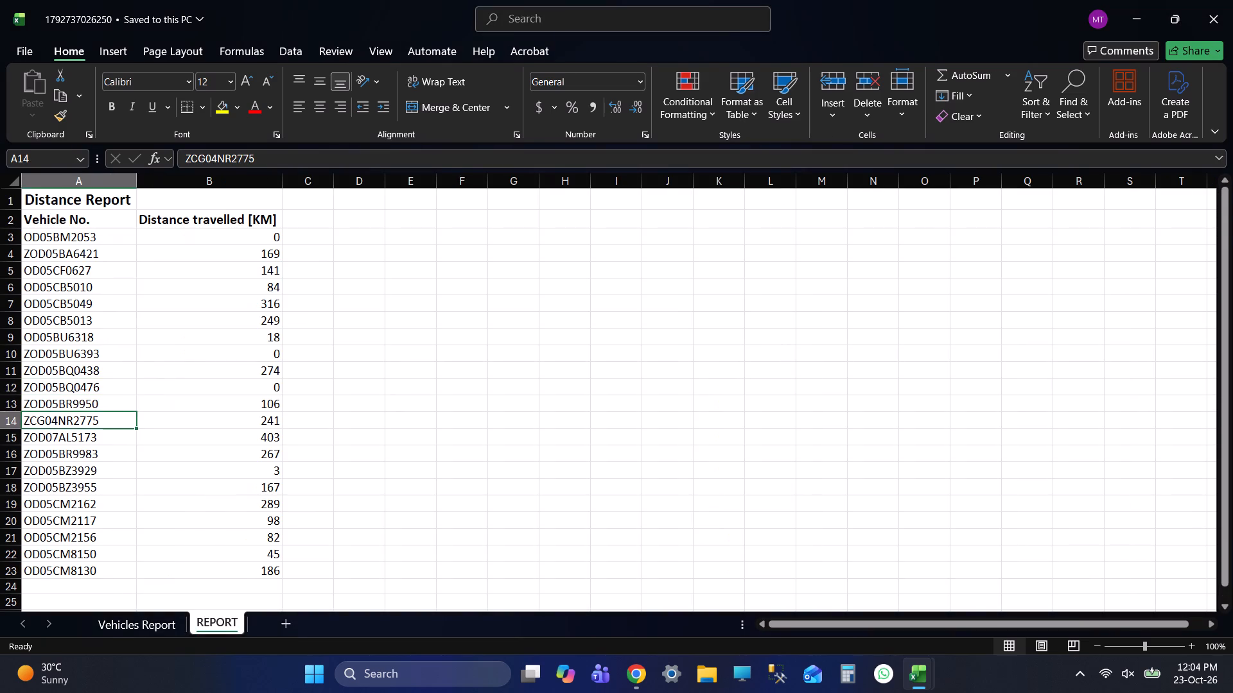
{"action": "left_click", "coordinate": [96, 435]}
{"action": "key", "text": "alt+Tab"}
{"action": "key", "text": "alt+Tab"}
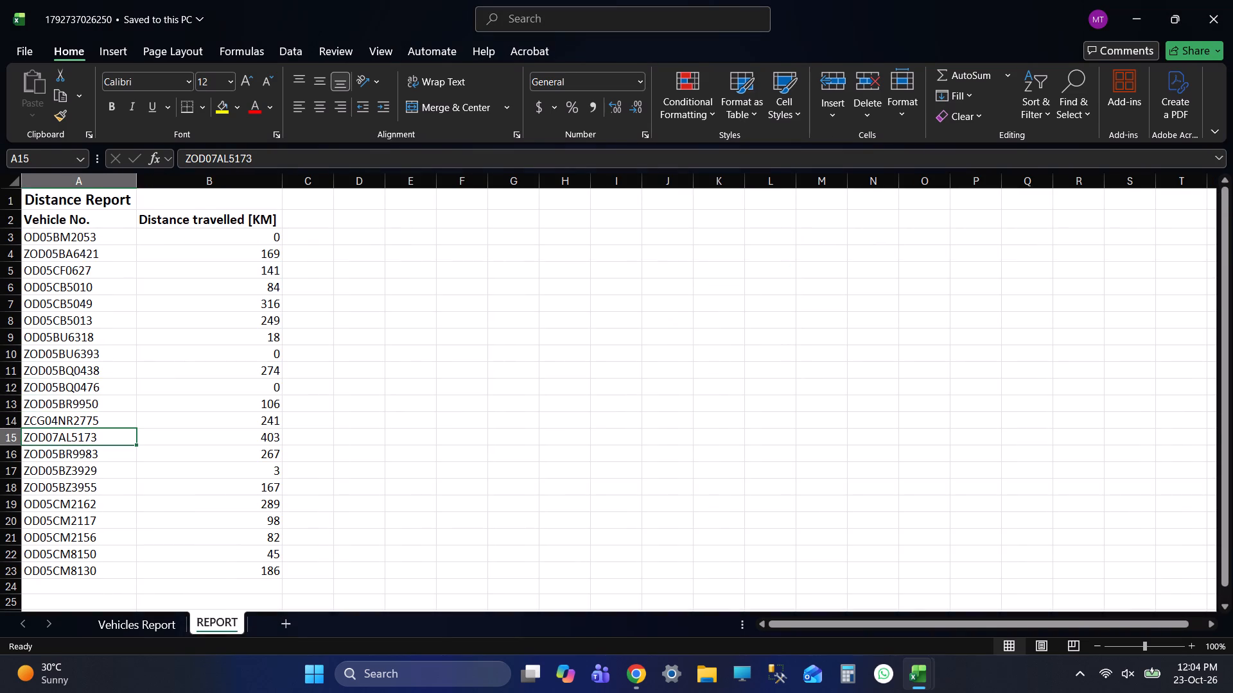
{"action": "key", "text": "alt+Tab"}
{"action": "key", "text": "alt+Tab"}
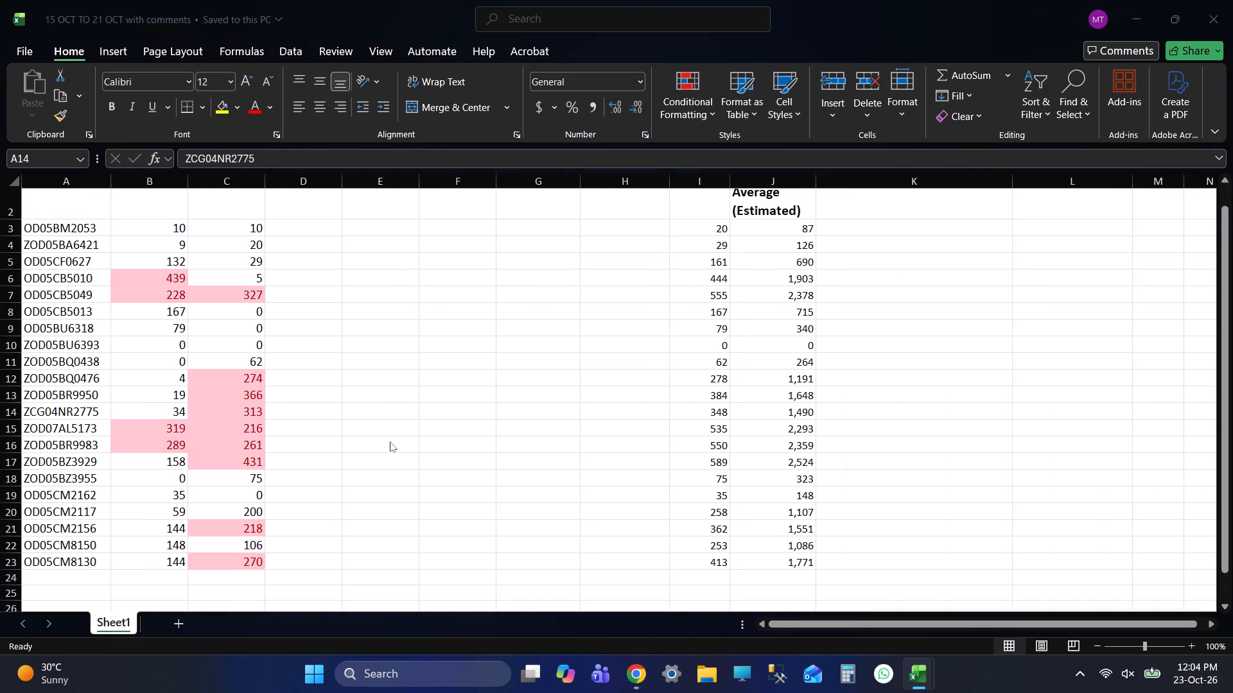
{"action": "key", "text": "alt+Tab"}
{"action": "key", "text": "alt+Tab"}
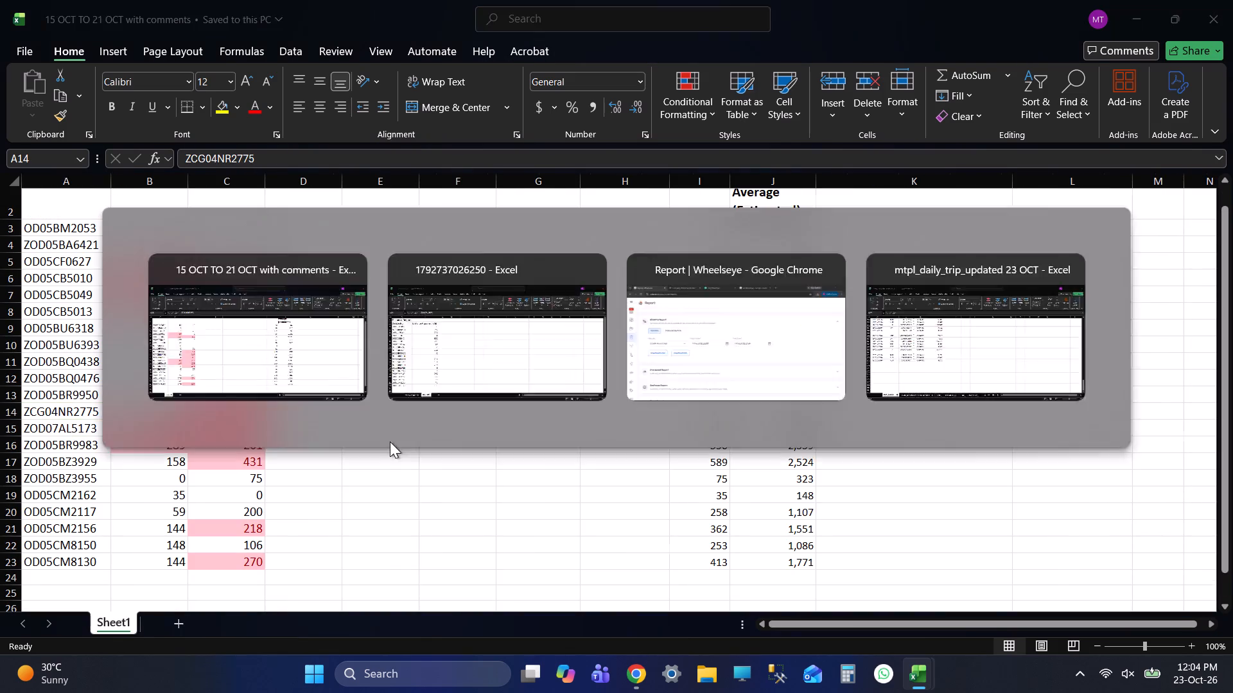
{"action": "key", "text": "alt+Tab"}
{"action": "key", "text": "alt+Tab"}
{"action": "key", "text": "alt+Tab"}
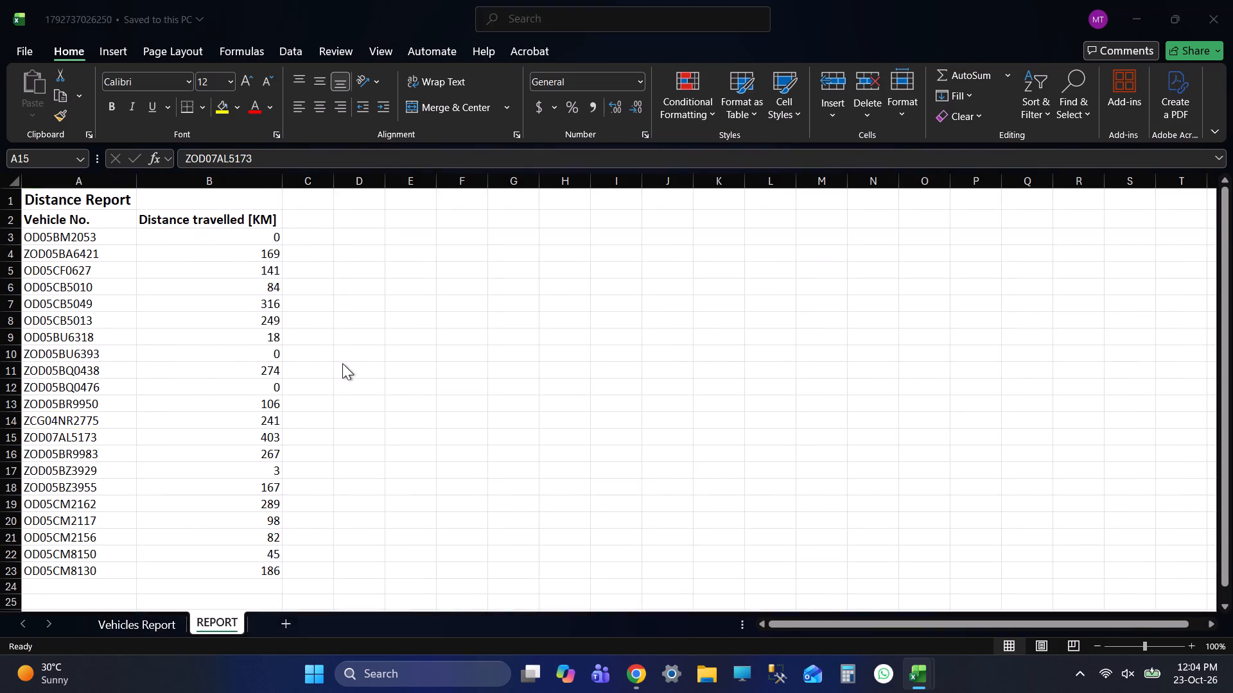
{"action": "key", "text": "alt+Tab"}
Copy the REPORT sheet's distances B3:B23 into the [KM] 17 OCT column from D3 of the 15 OCT TO 21 OCT workbook, and save it.
{"action": "left_click_drag", "start_coordinate": [234, 240], "coordinate": [267, 585]}
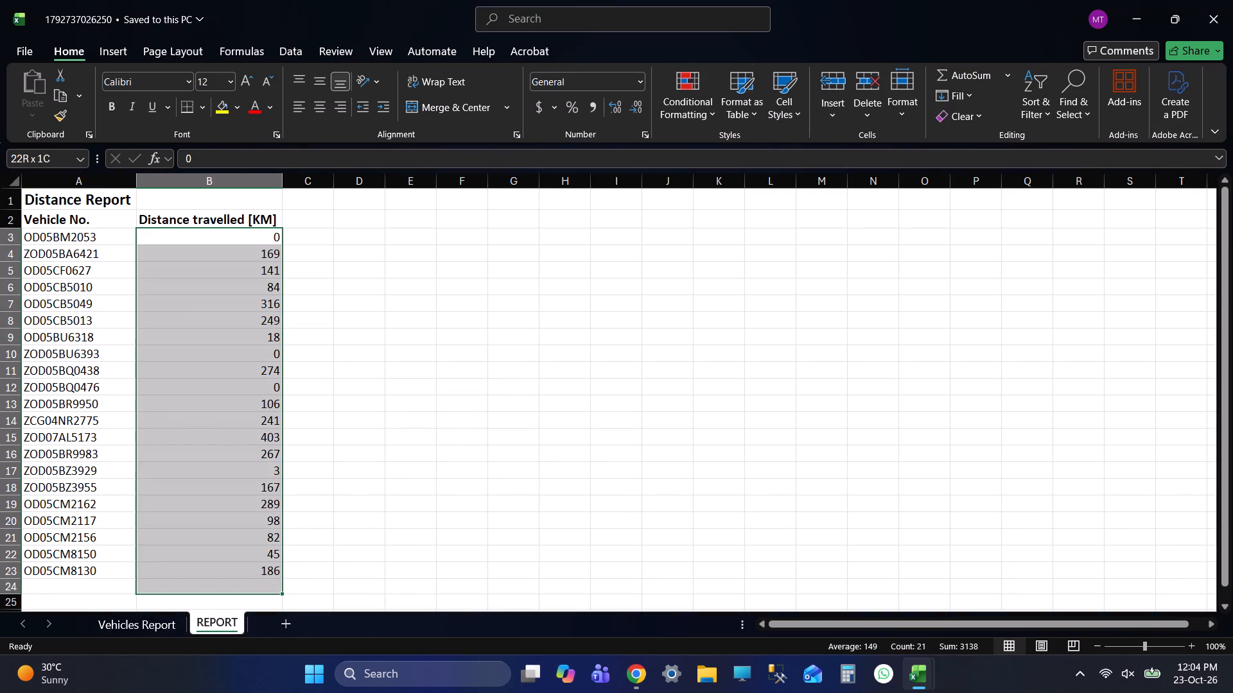
{"action": "left_click_drag", "start_coordinate": [267, 585], "coordinate": [261, 564]}
{"action": "key", "text": "ctrl+c"}
{"action": "key", "text": "ctrl+c"}
{"action": "key", "text": "ctrl+c"}
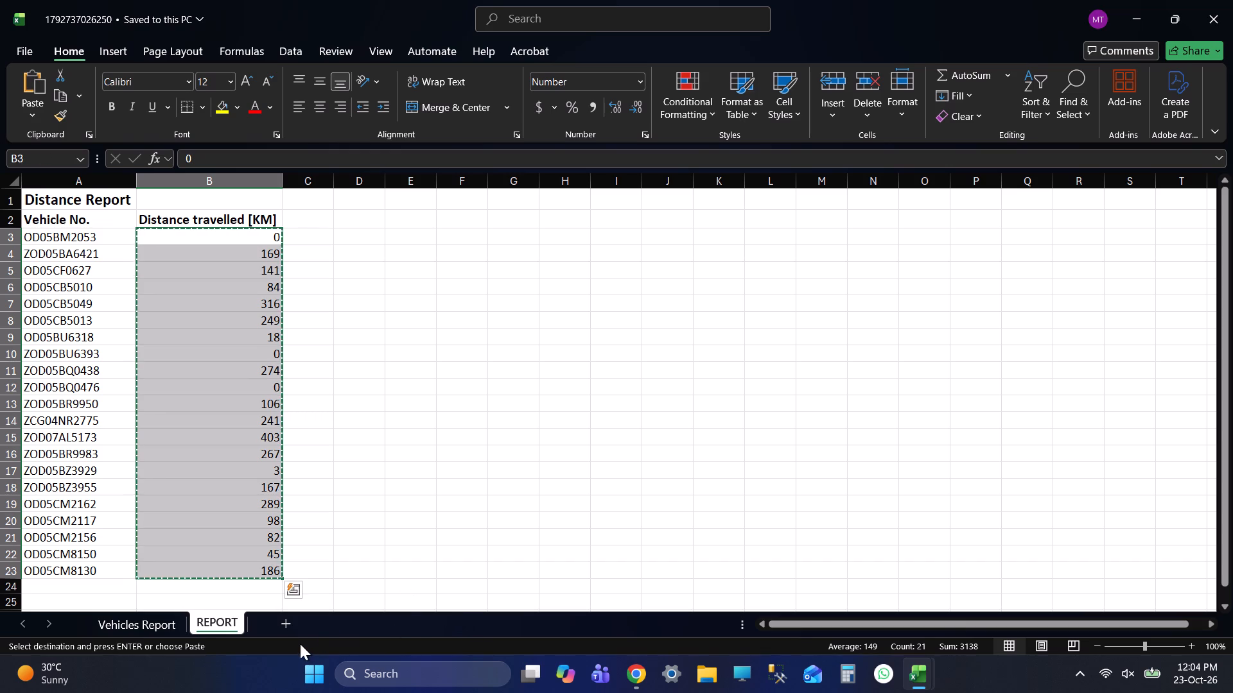
{"action": "key", "text": "alt+Tab"}
{"action": "scroll", "coordinate": [315, 257], "scroll_direction": "up", "scroll_amount": 2}
{"action": "scroll", "coordinate": [315, 257], "scroll_direction": "down", "scroll_amount": 1}
{"action": "scroll", "coordinate": [315, 257], "scroll_direction": "up", "scroll_amount": 2}
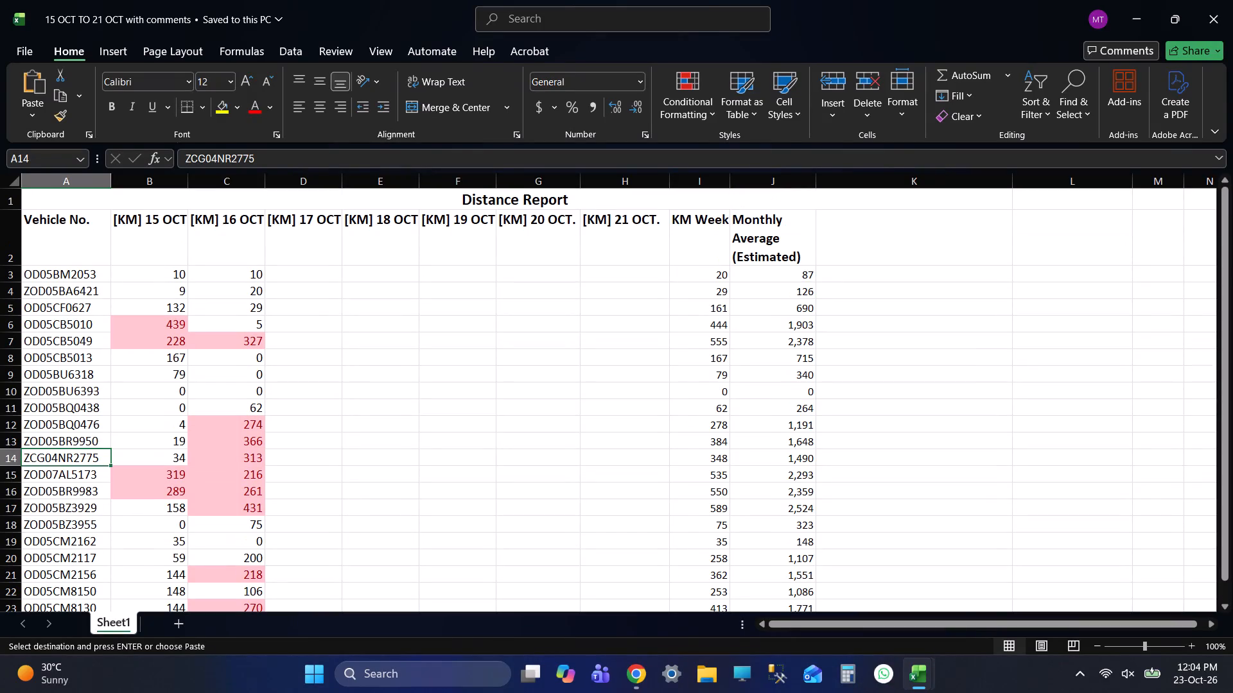
{"action": "left_click", "coordinate": [304, 269]}
{"action": "key", "text": "ctrl+v"}
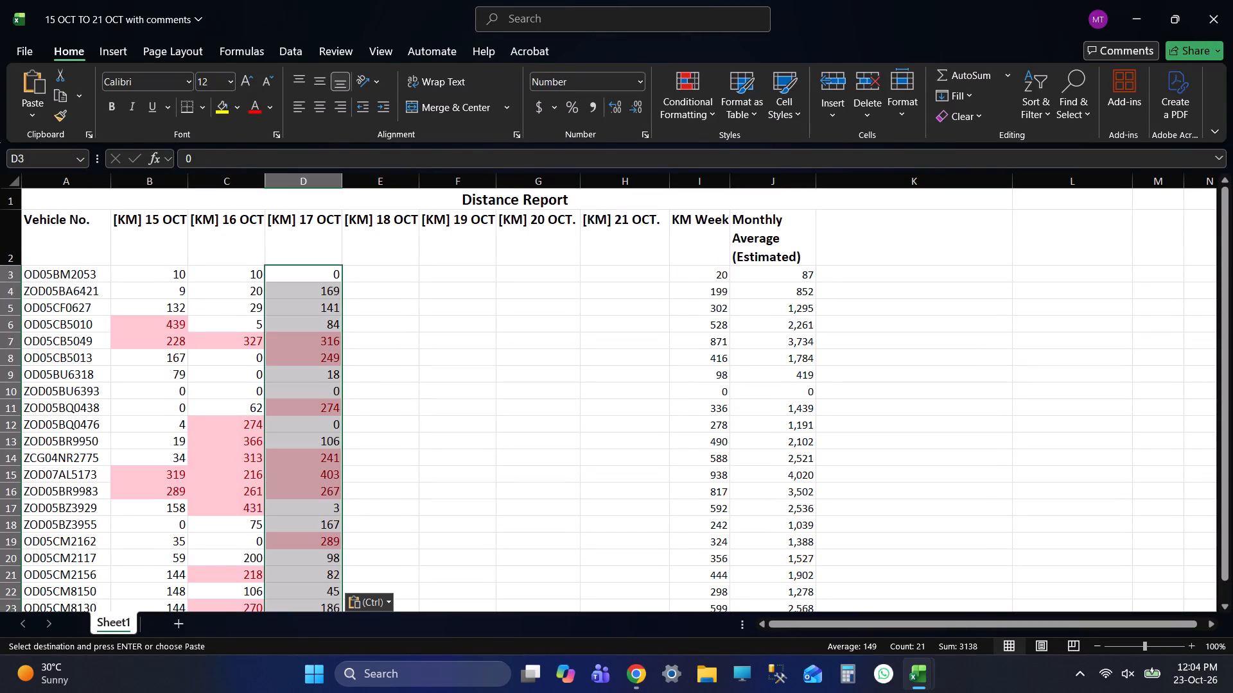
{"action": "left_click", "coordinate": [437, 305]}
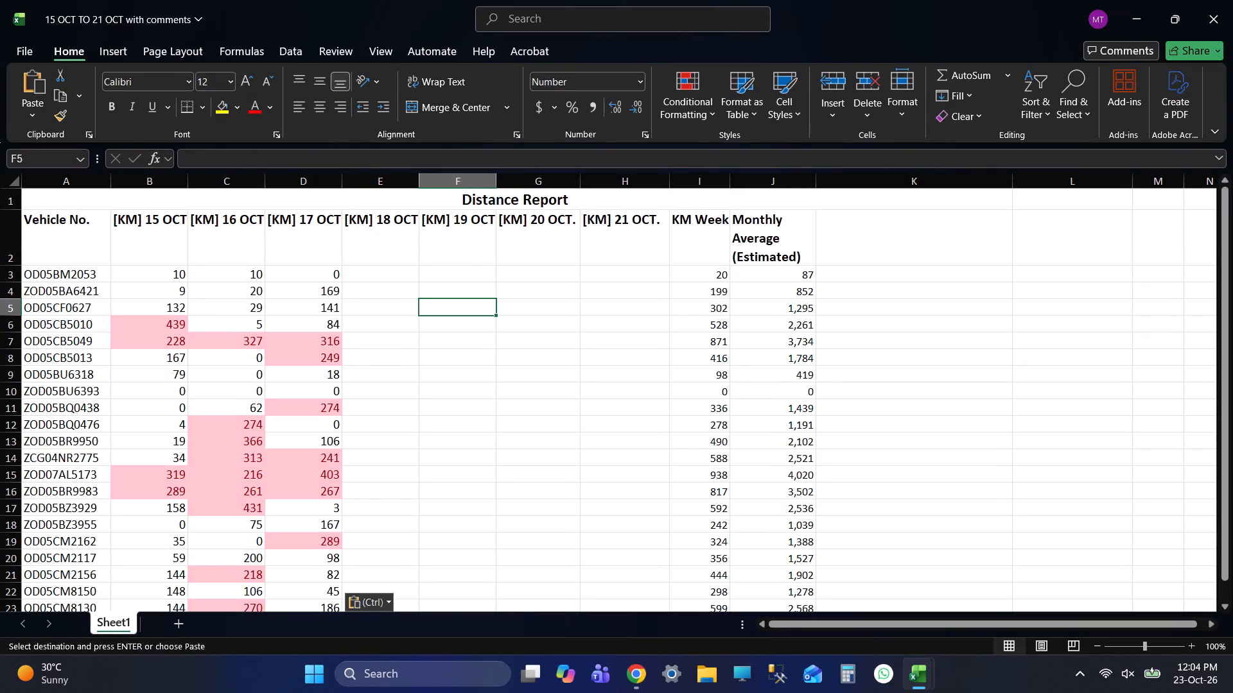
{"action": "left_click", "coordinate": [382, 279]}
{"action": "key", "text": "ctrl+s"}
{"action": "key", "text": "ctrl+s"}
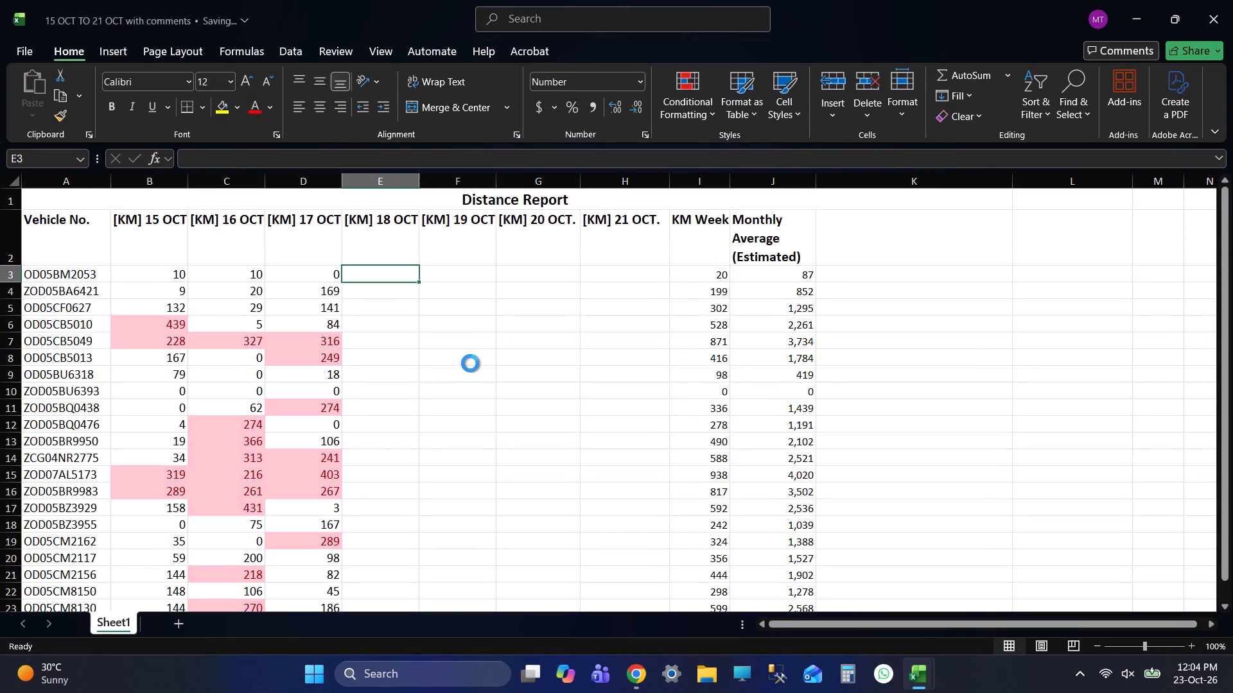
{"action": "key", "text": "ctrl+s"}
{"action": "key", "text": "ctrl+s"}
{"action": "key", "text": "ctrl+s"}
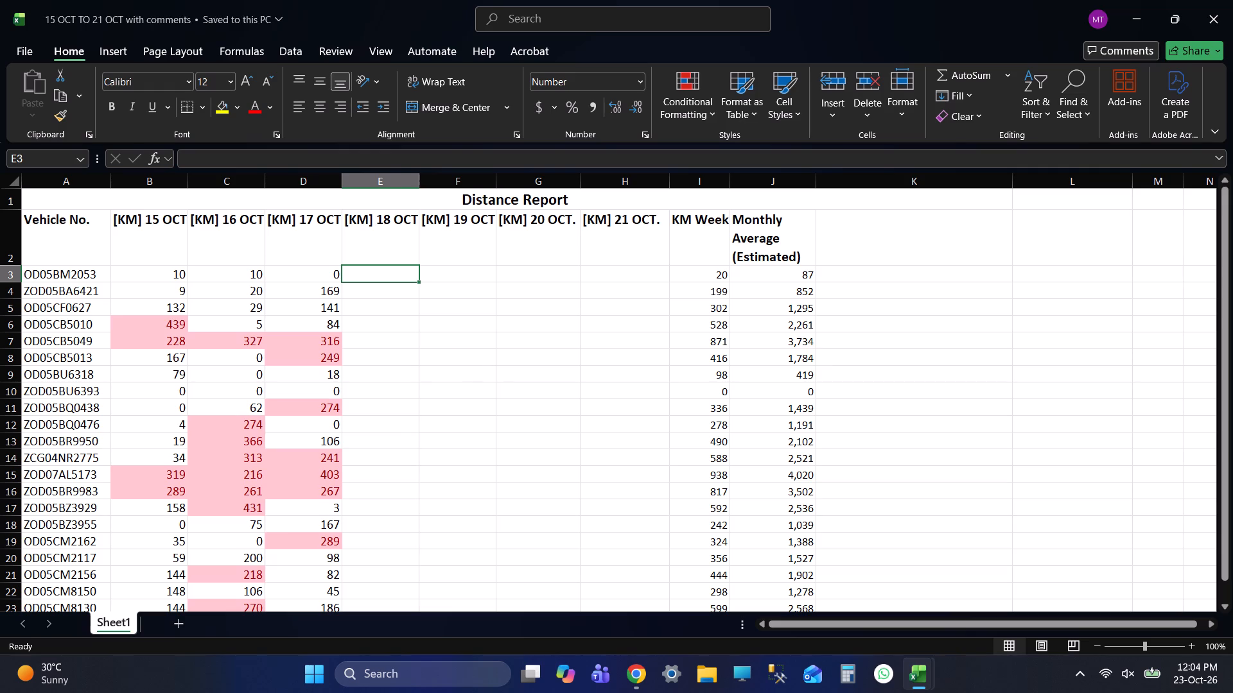
{"action": "key", "text": "ctrl+s"}
{"action": "key", "text": "ctrl+s"}
{"action": "key", "text": "ctrl+s"}
{"action": "left_click", "coordinate": [319, 271]}
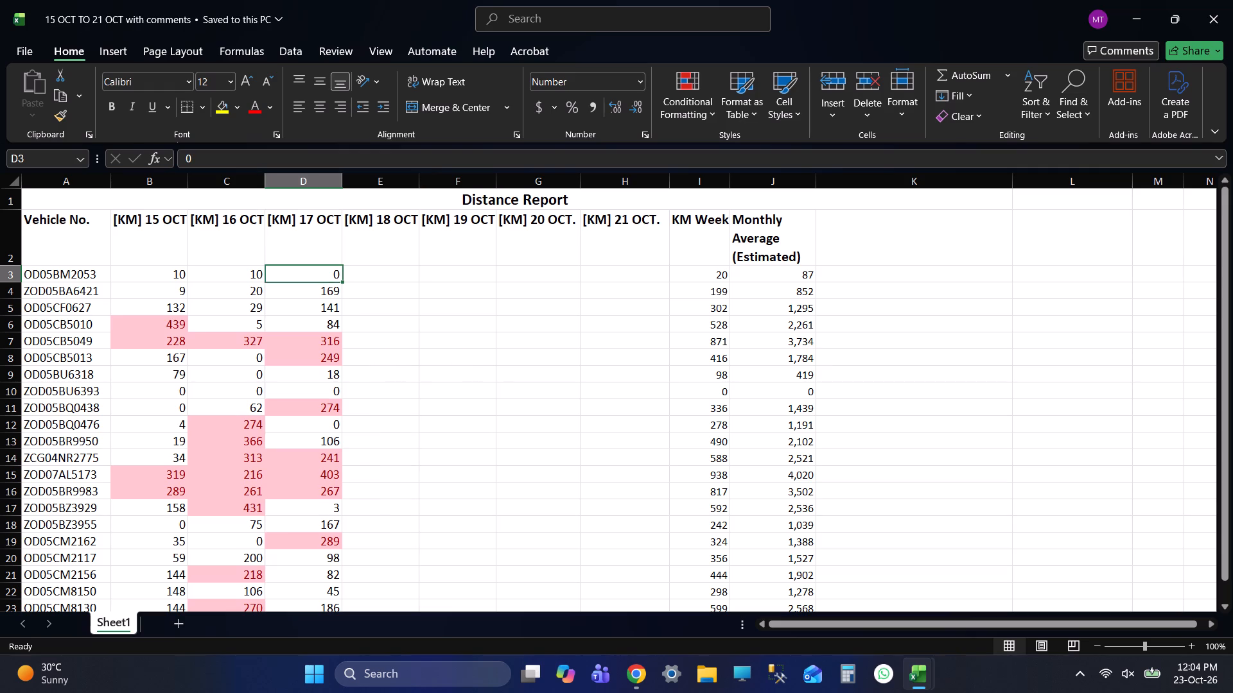
{"action": "scroll", "coordinate": [432, 404], "scroll_direction": "down", "scroll_amount": 4}
{"action": "scroll", "coordinate": [423, 409], "scroll_direction": "up", "scroll_amount": 7}
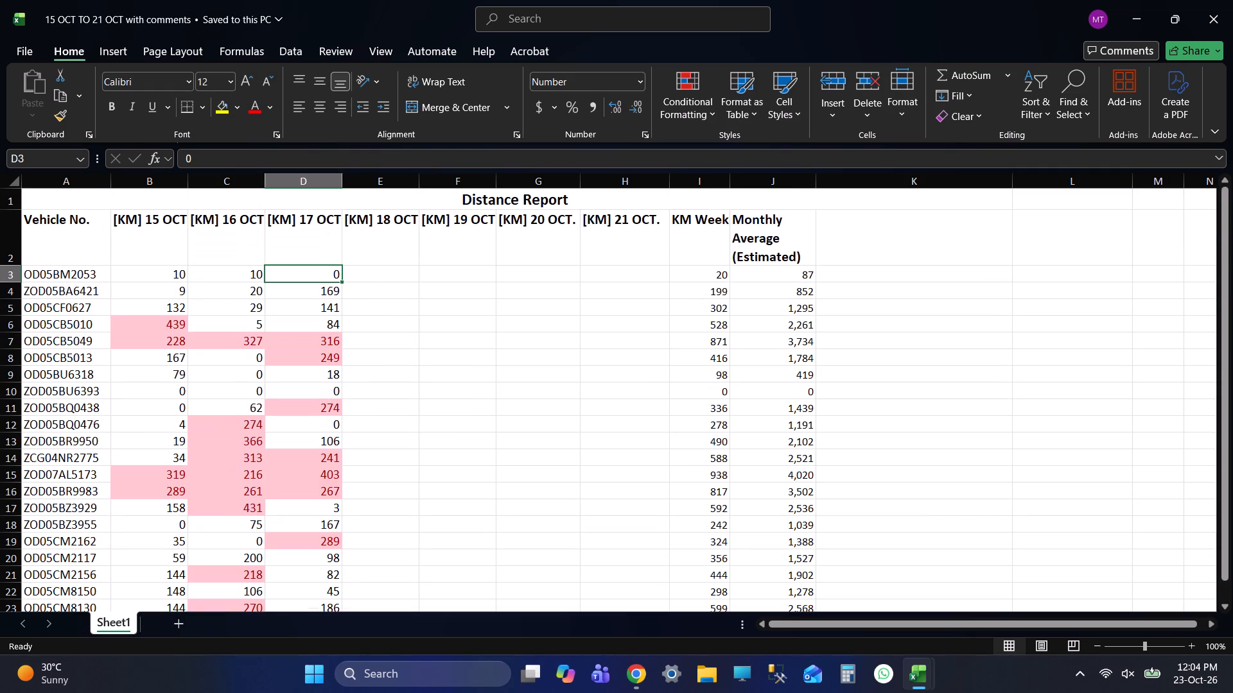
{"action": "key", "text": "ctrl+s"}
{"action": "key", "text": "ctrl+s"}
{"action": "key", "text": "ctrl+s"}
{"action": "scroll", "coordinate": [428, 336], "scroll_direction": "down", "scroll_amount": 3}
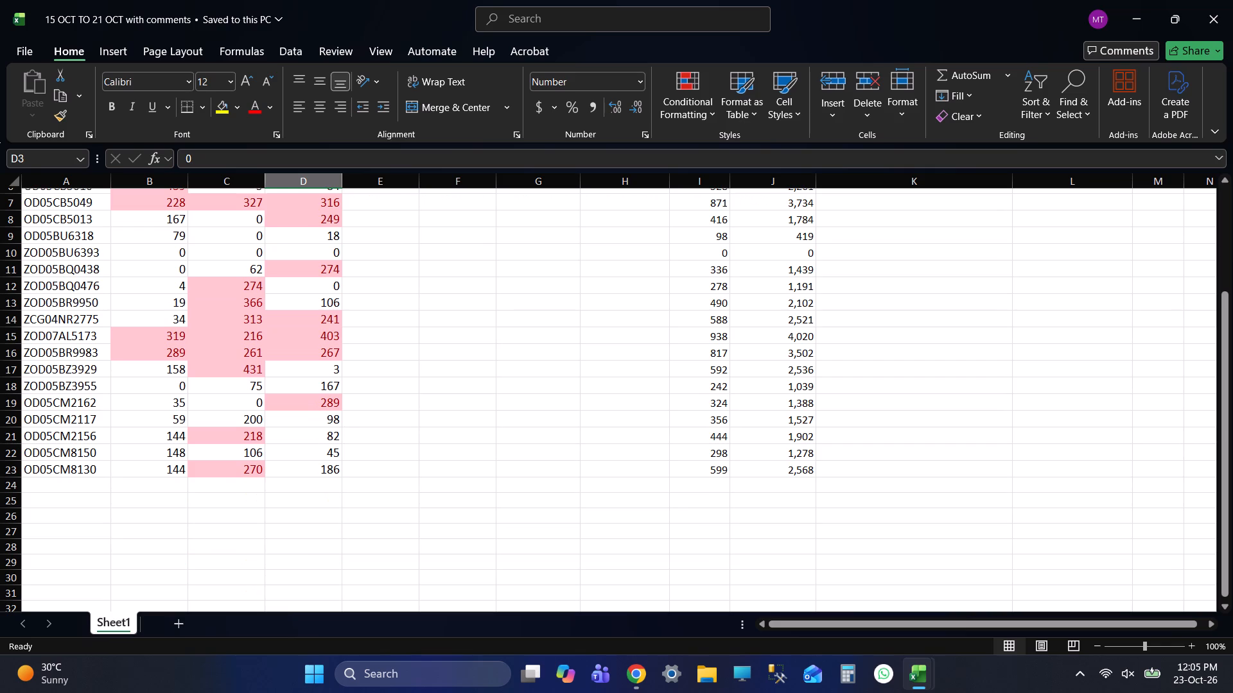
{"action": "scroll", "coordinate": [419, 482], "scroll_direction": "up", "scroll_amount": 9}
{"action": "key", "text": "ctrl+s"}
{"action": "key", "text": "ctrl+s"}
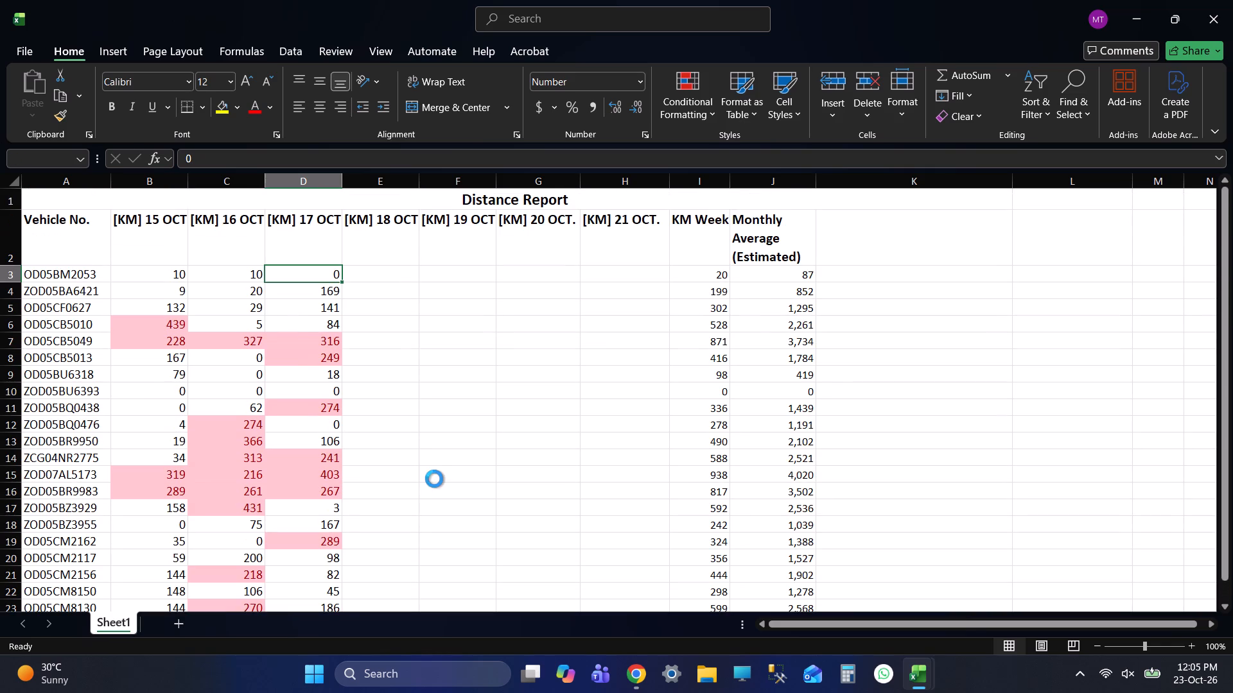
{"action": "key", "text": "ctrl+s"}
{"action": "key", "text": "ctrl+s"}
{"action": "key", "text": "ctrl+s"}
{"action": "key", "text": "ctrl+s"}
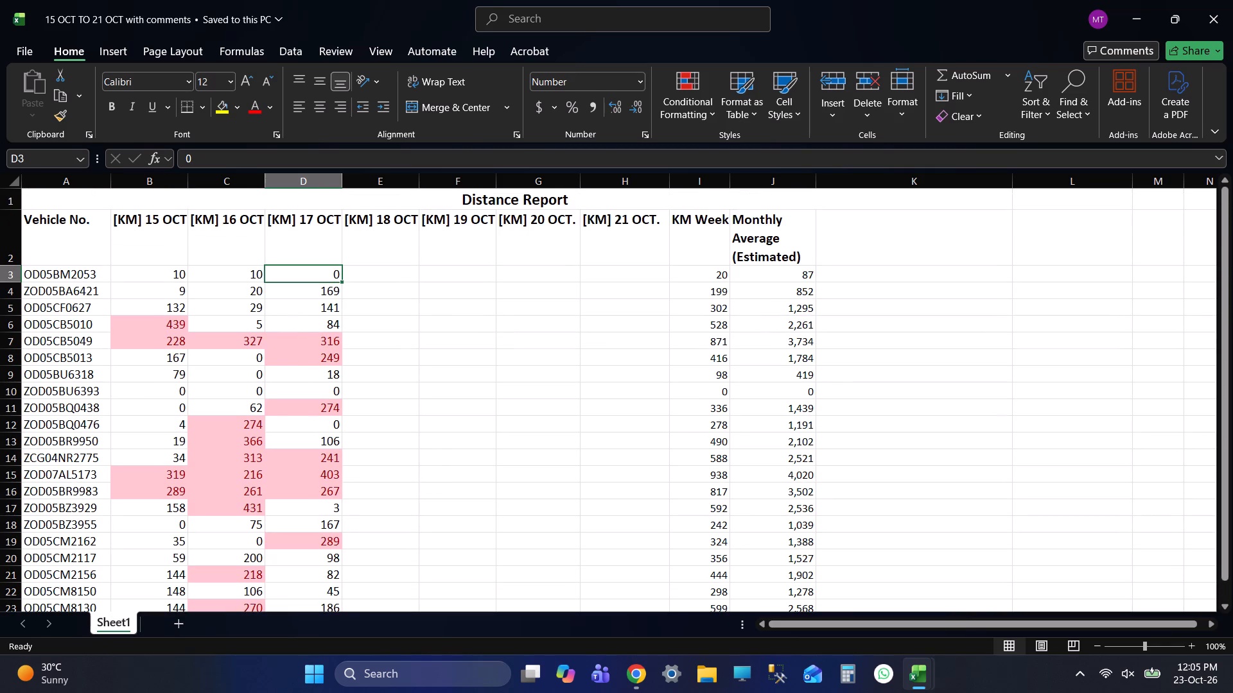
{"action": "key", "text": "alt+Tab"}
{"action": "left_click", "coordinate": [155, 628]}
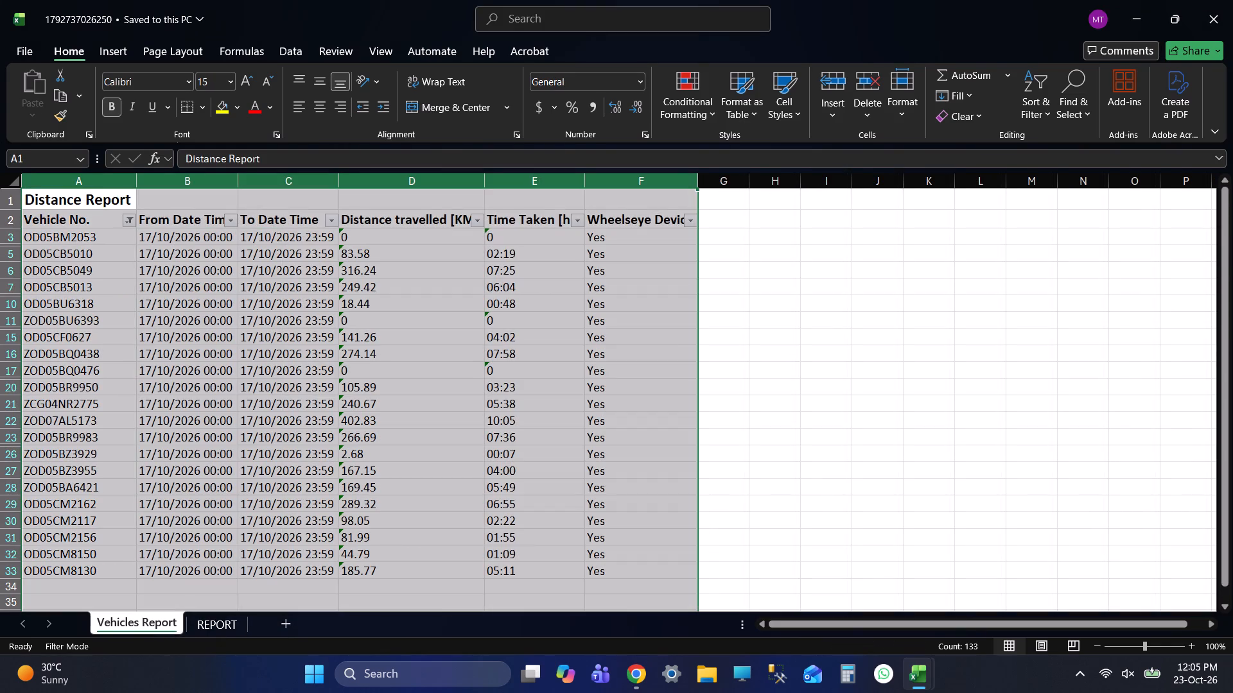
{"action": "left_click", "coordinate": [825, 361]}
{"action": "key", "text": "ctrl+s"}
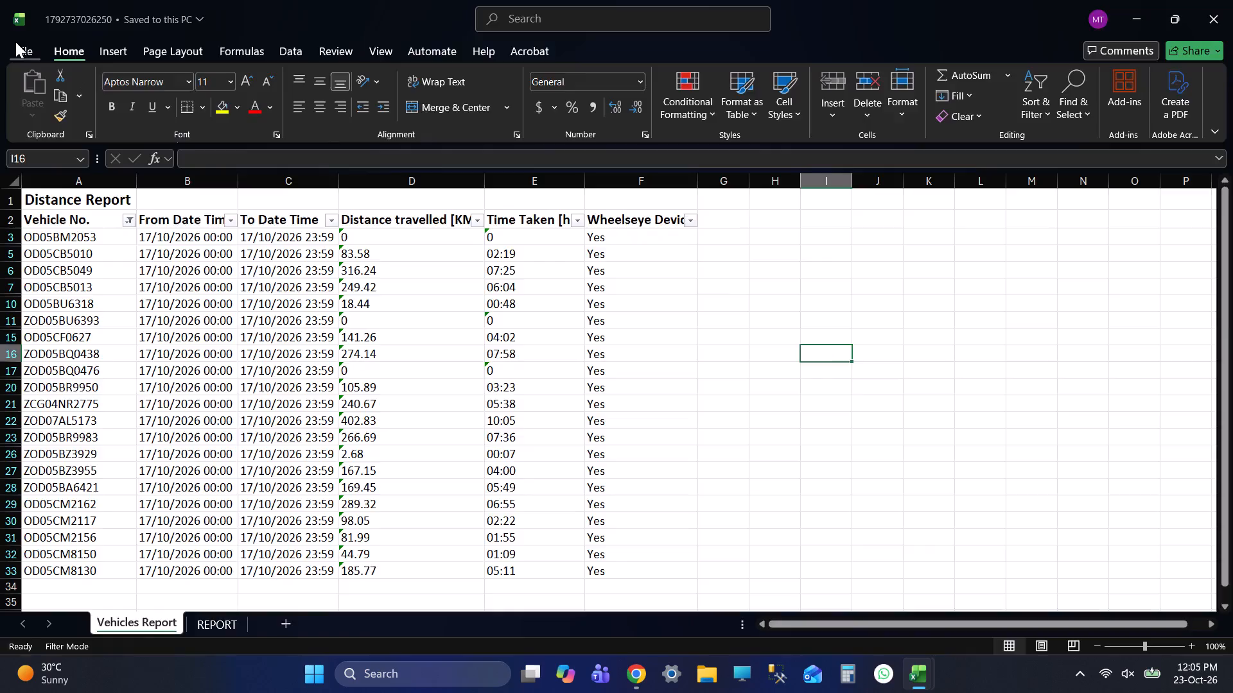
Save the 17 OCT report as 17.10.2026 in the Desktop folder TRUCK BY PRADIP > DRAFT DISTANCE REPORT, and close it.
{"action": "left_click", "coordinate": [15, 42]}
{"action": "left_click", "coordinate": [62, 268]}
{"action": "double_click", "coordinate": [241, 304]}
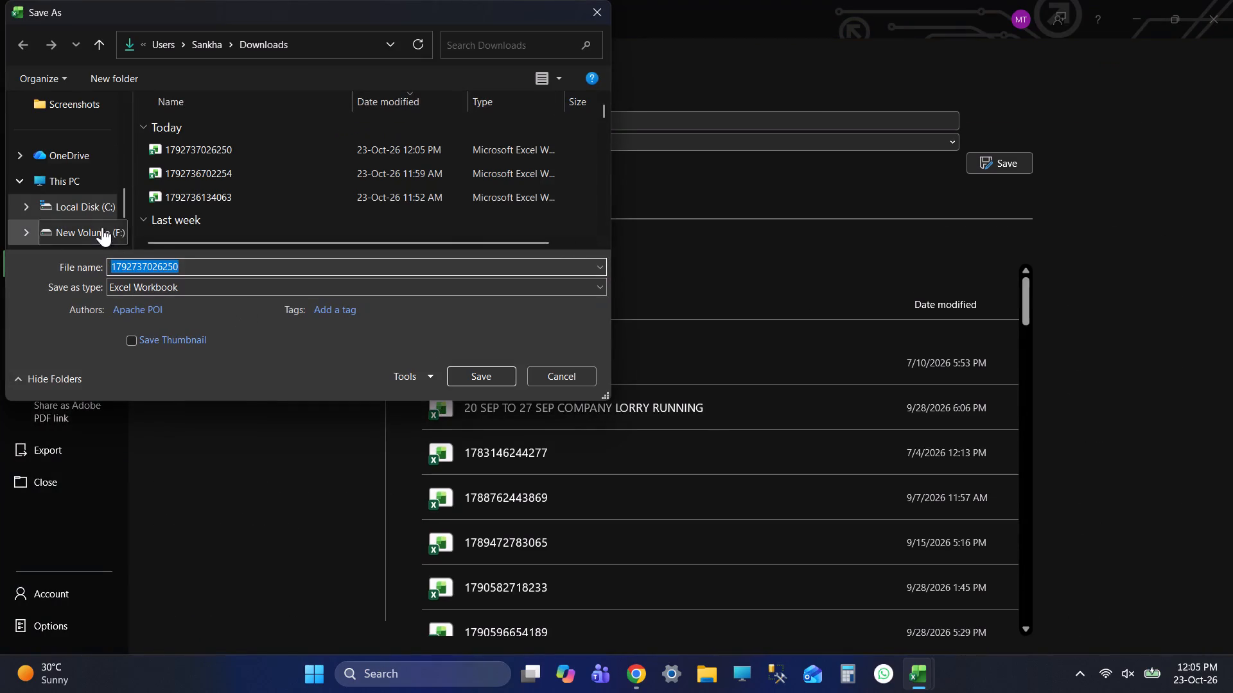
{"action": "scroll", "coordinate": [90, 178], "scroll_direction": "up", "scroll_amount": 8}
{"action": "left_click_drag", "start_coordinate": [123, 197], "coordinate": [125, 95]}
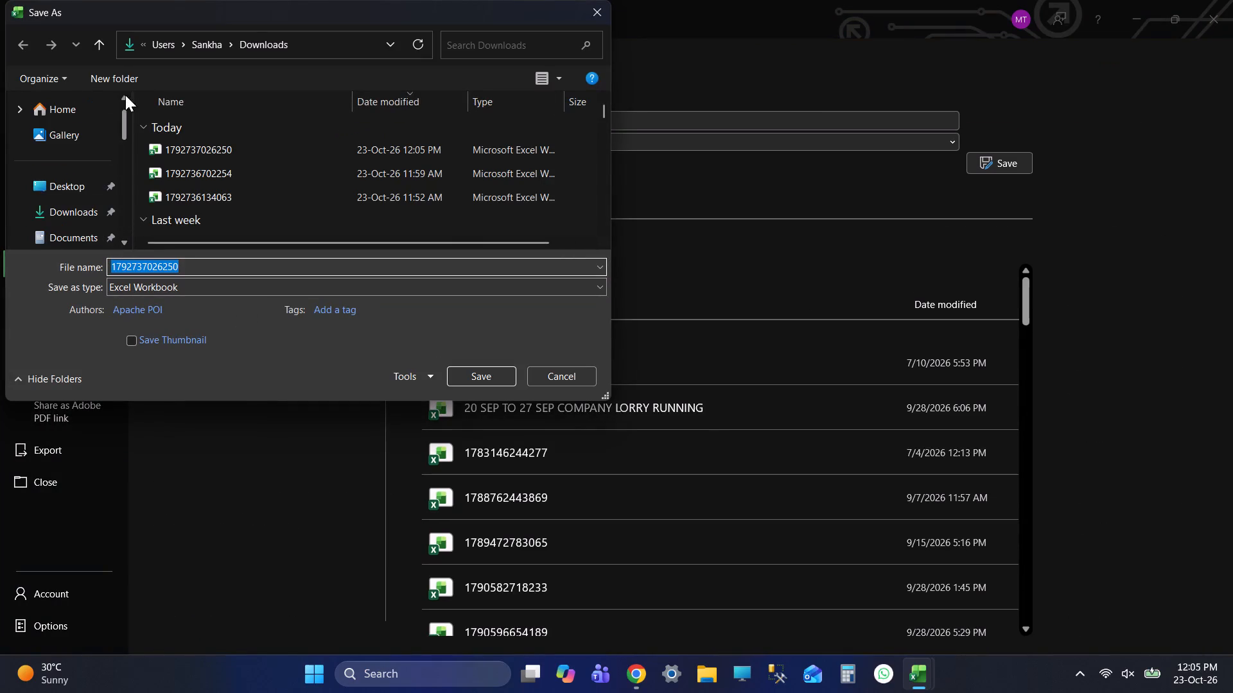
{"action": "left_click_drag", "start_coordinate": [125, 95], "coordinate": [118, 72]}
{"action": "left_click", "coordinate": [76, 192]}
{"action": "double_click", "coordinate": [267, 146]}
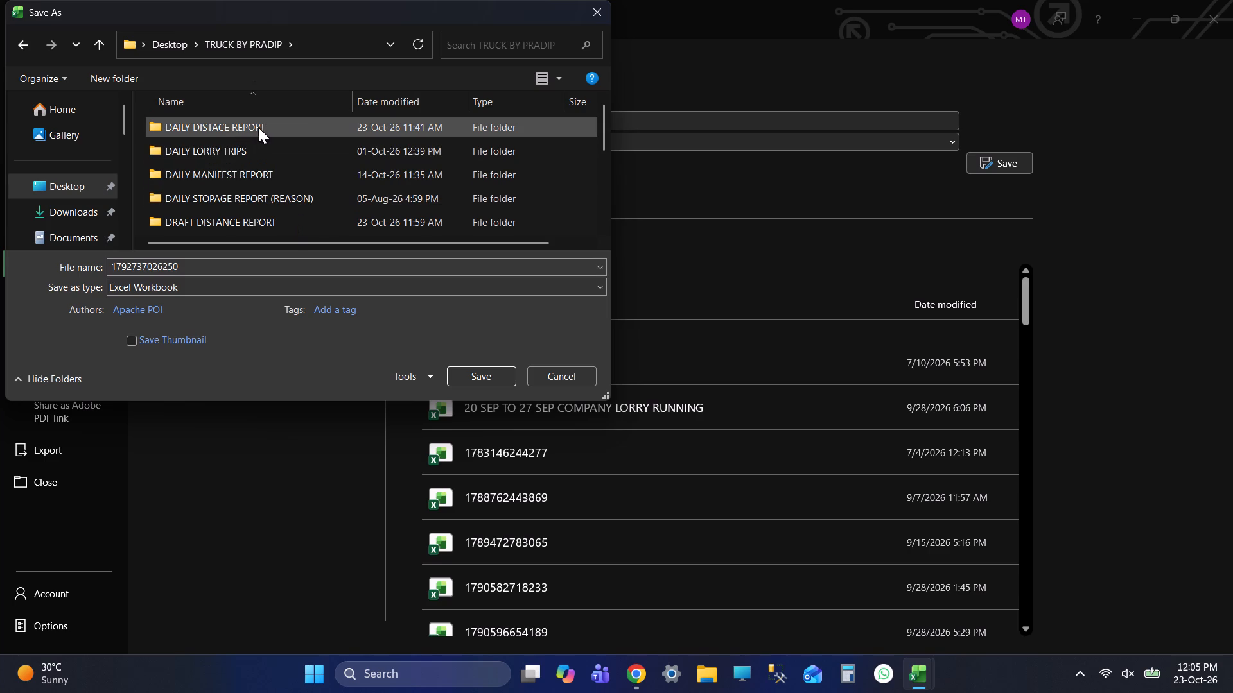
{"action": "double_click", "coordinate": [249, 225]}
{"action": "left_click", "coordinate": [176, 262]}
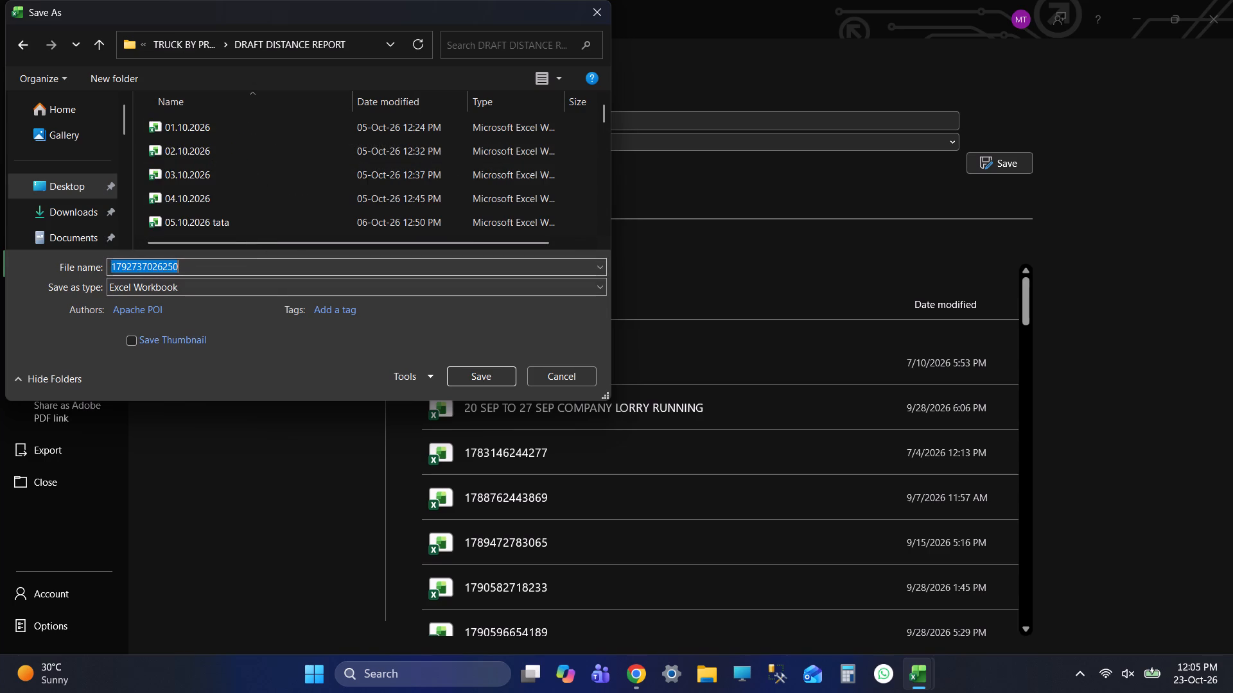
{"action": "key", "text": "BackSpace"}
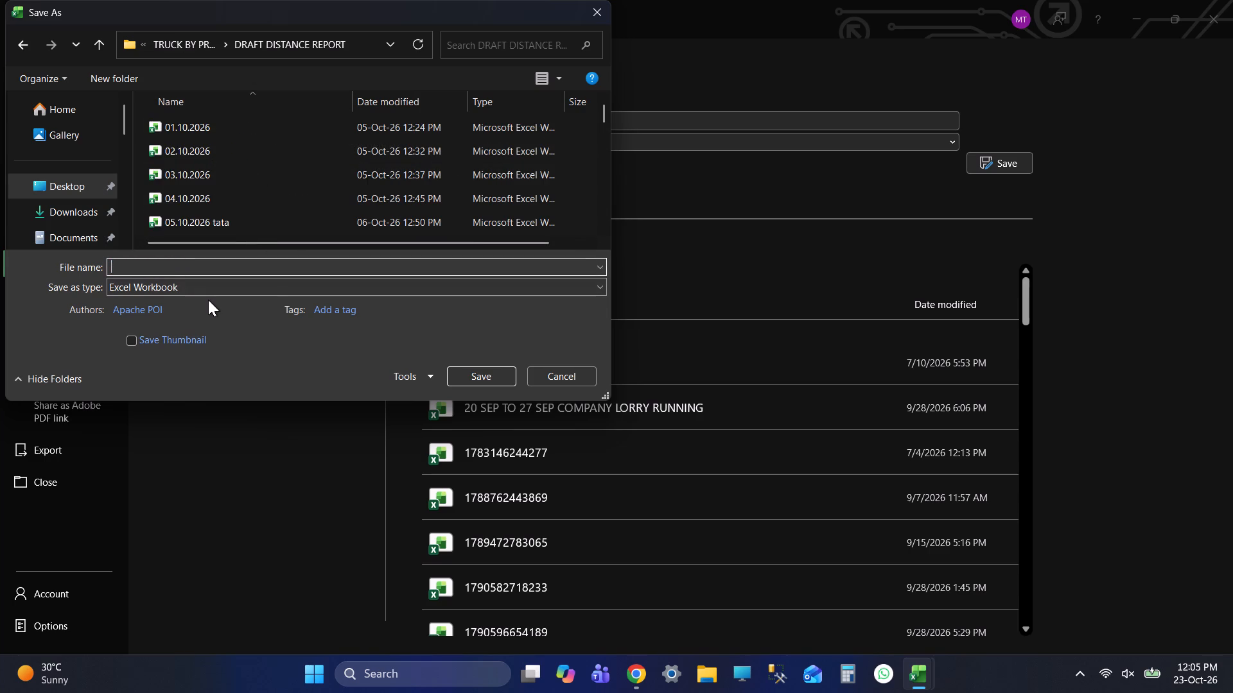
{"action": "type", "text": "17.0"}
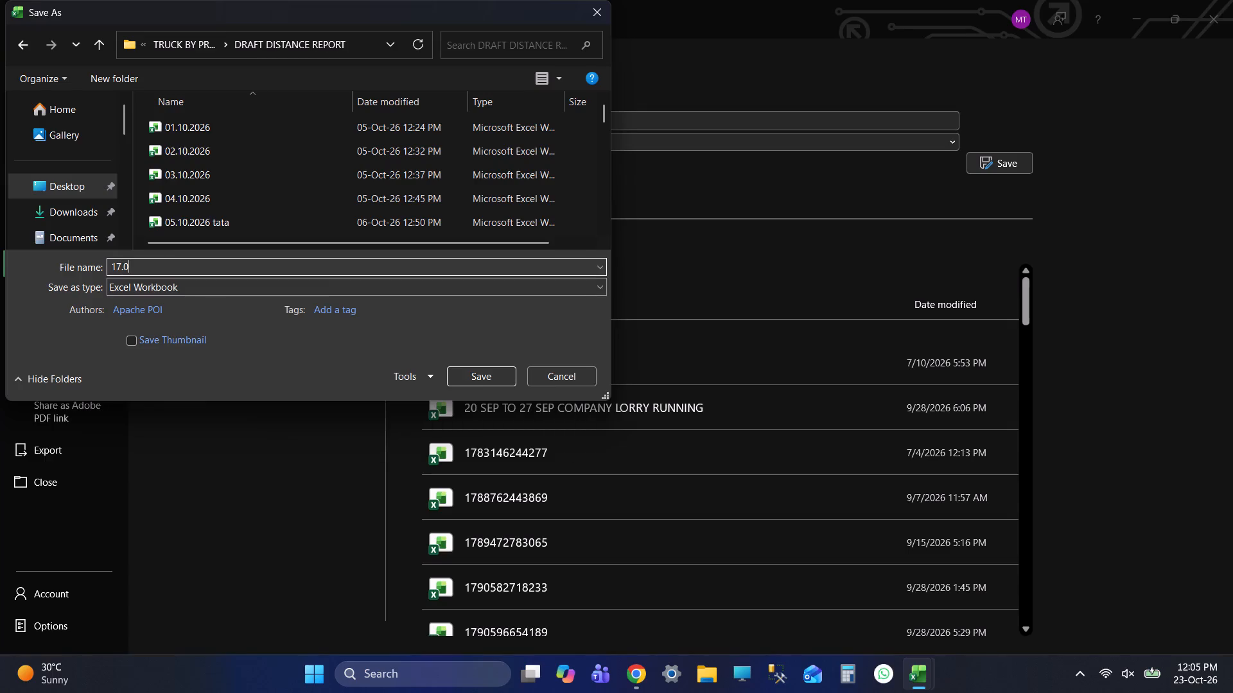
{"action": "key", "text": "BackSpace"}
{"action": "type", "text": "10.2026"}
{"action": "left_click", "coordinate": [512, 381]}
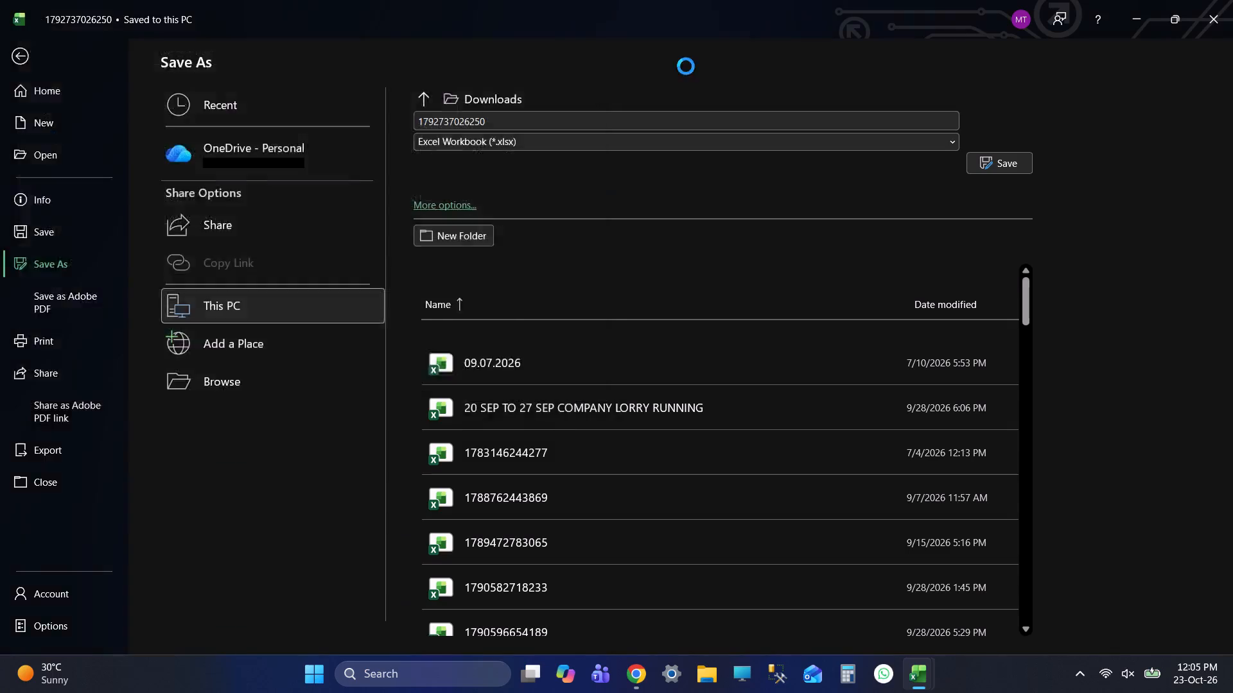
{"action": "left_click", "coordinate": [1232, 0]}
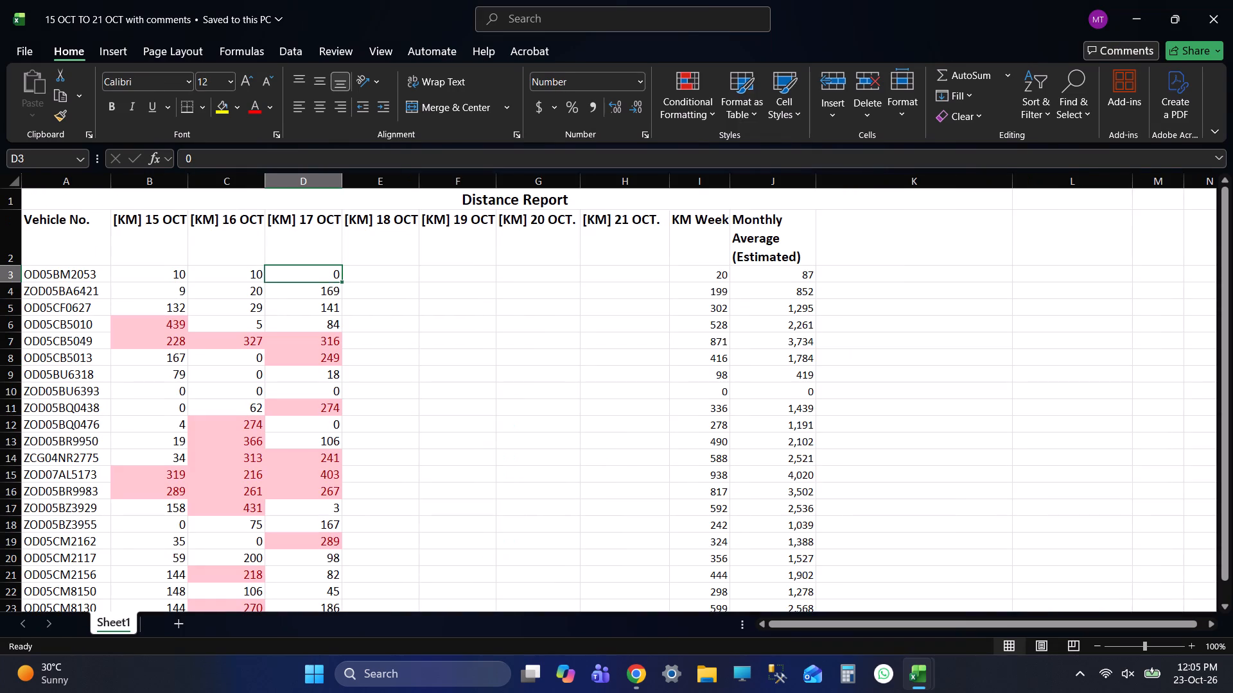
Save the 15 OCT TO 21 OCT workbook and select cell E3 in the [KM] 18 OCT column.
{"action": "key", "text": "ctrl+s"}
{"action": "left_click", "coordinate": [387, 267]}
Switch to Wheelseye in Chrome and set the Distance Report period from 18 Oct 2026, 00:00 to 18 Oct 2026, 23:59.
{"action": "key", "text": "alt+Tab"}
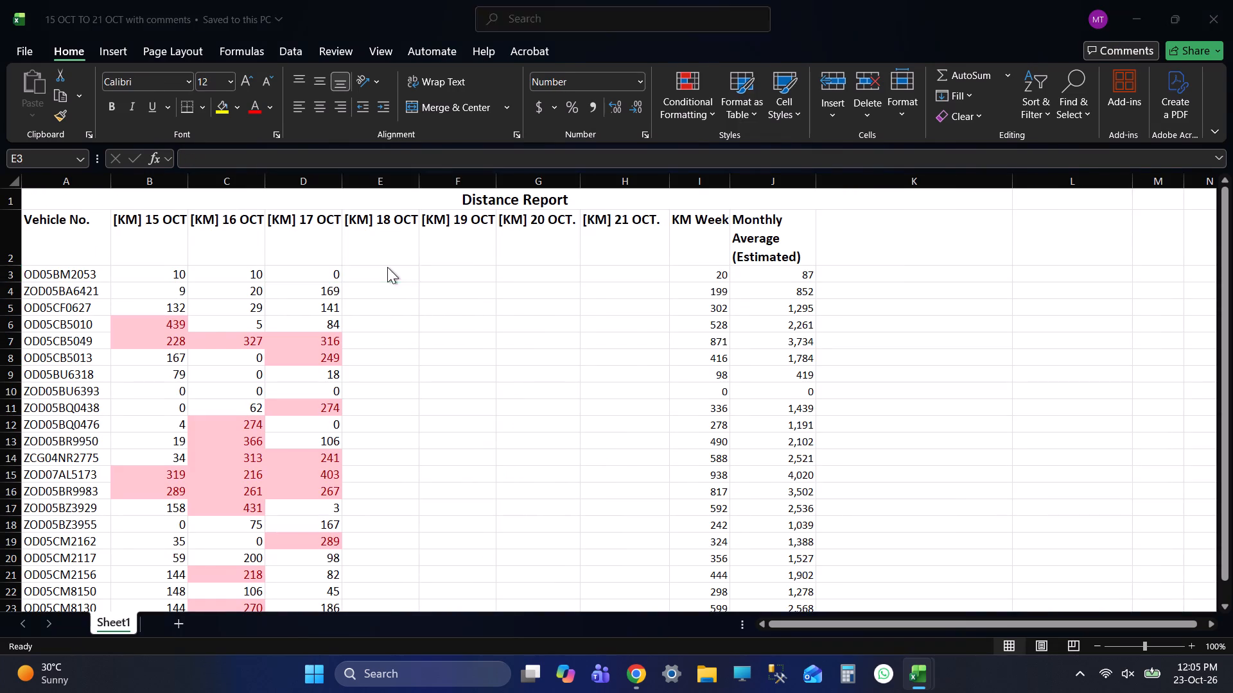
{"action": "left_click", "coordinate": [516, 336]}
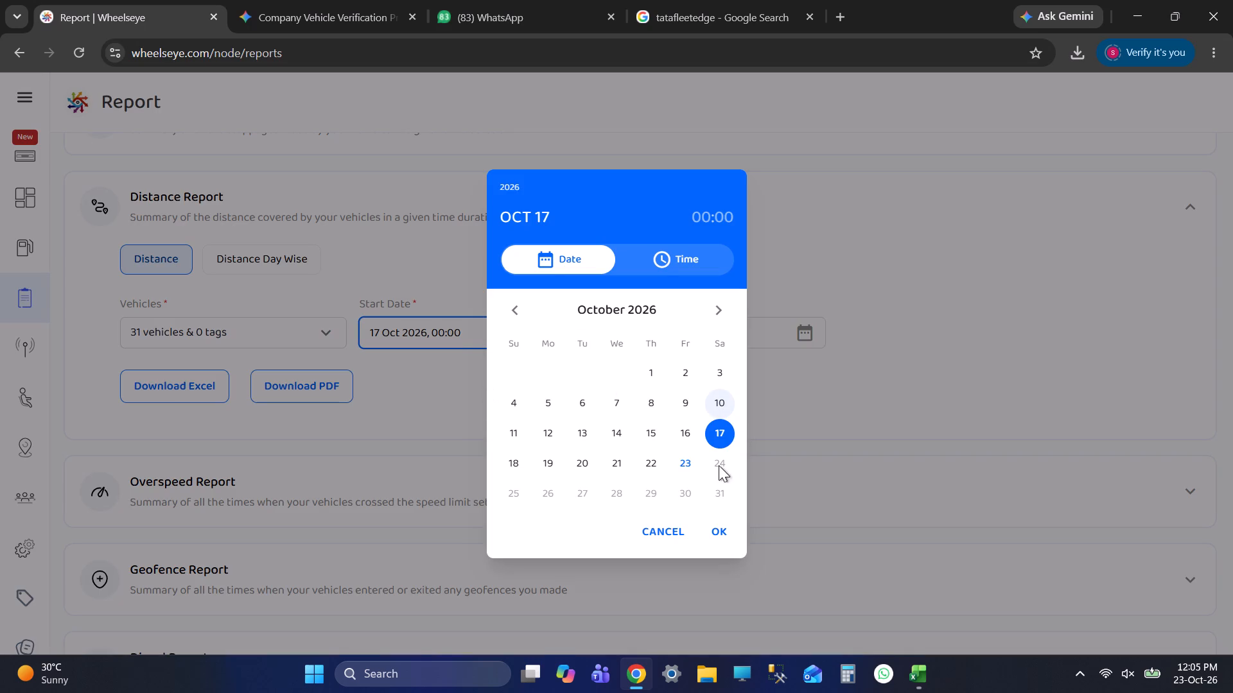
{"action": "left_click", "coordinate": [516, 461]}
{"action": "left_click", "coordinate": [722, 536]}
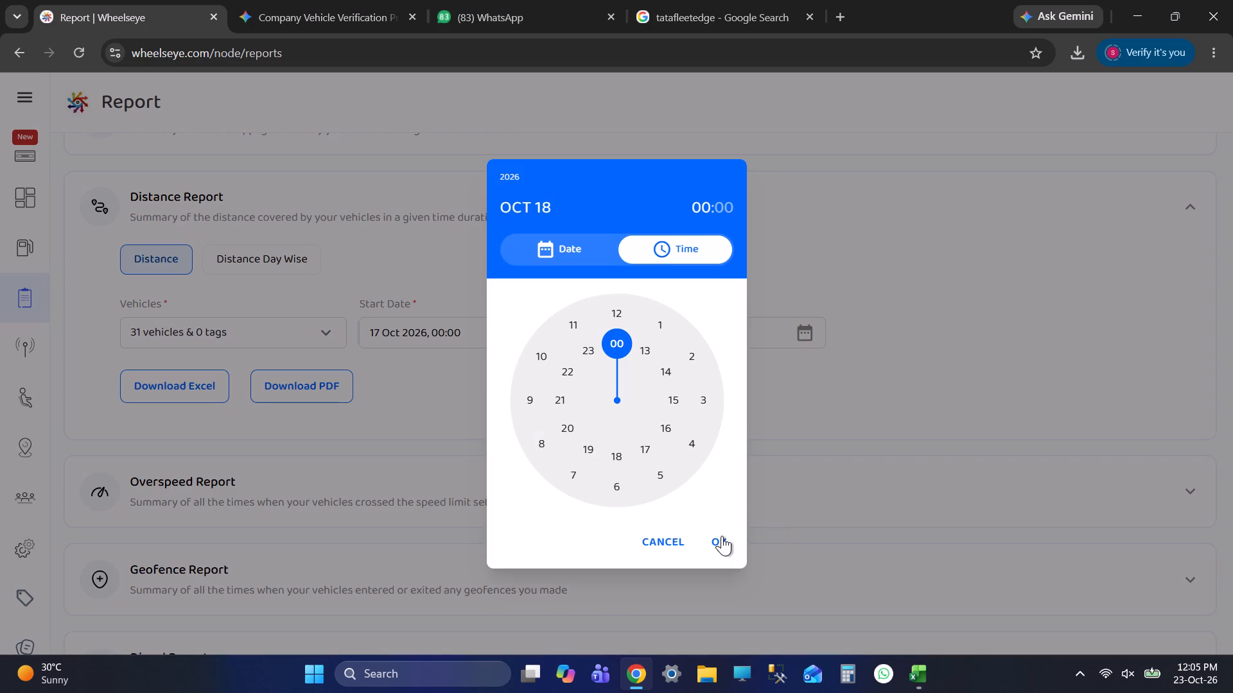
{"action": "left_click", "coordinate": [695, 337]}
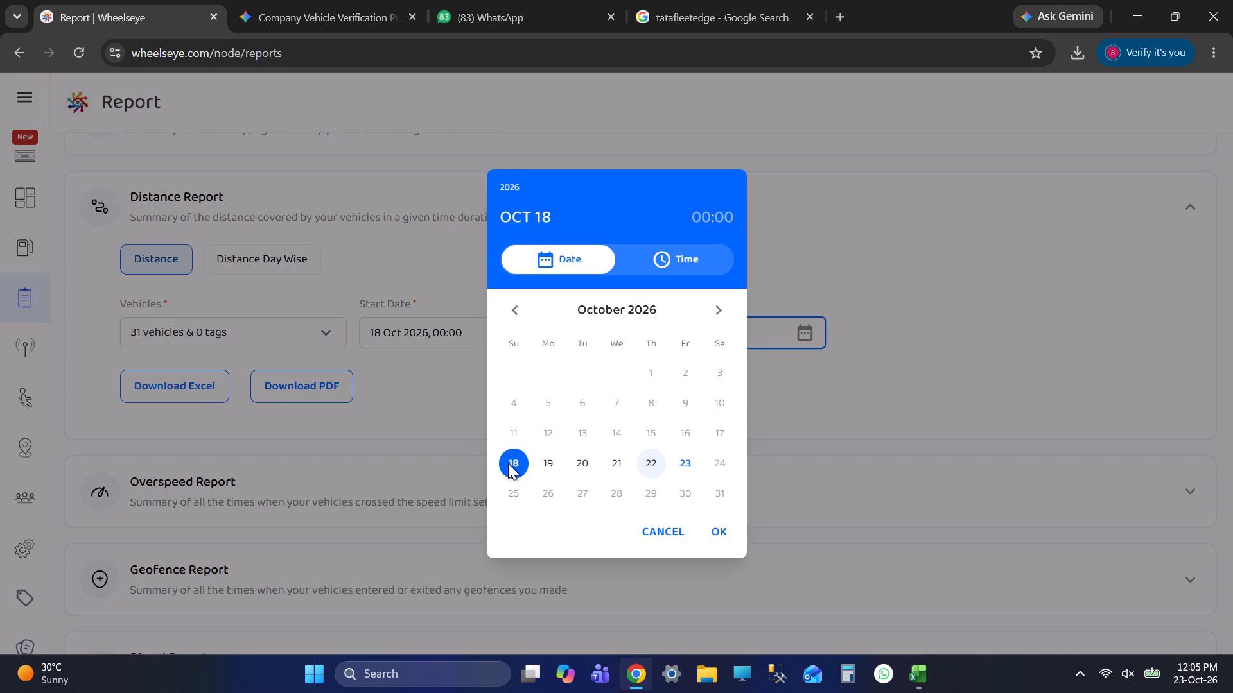
{"action": "left_click", "coordinate": [508, 463]}
{"action": "left_click", "coordinate": [587, 346]}
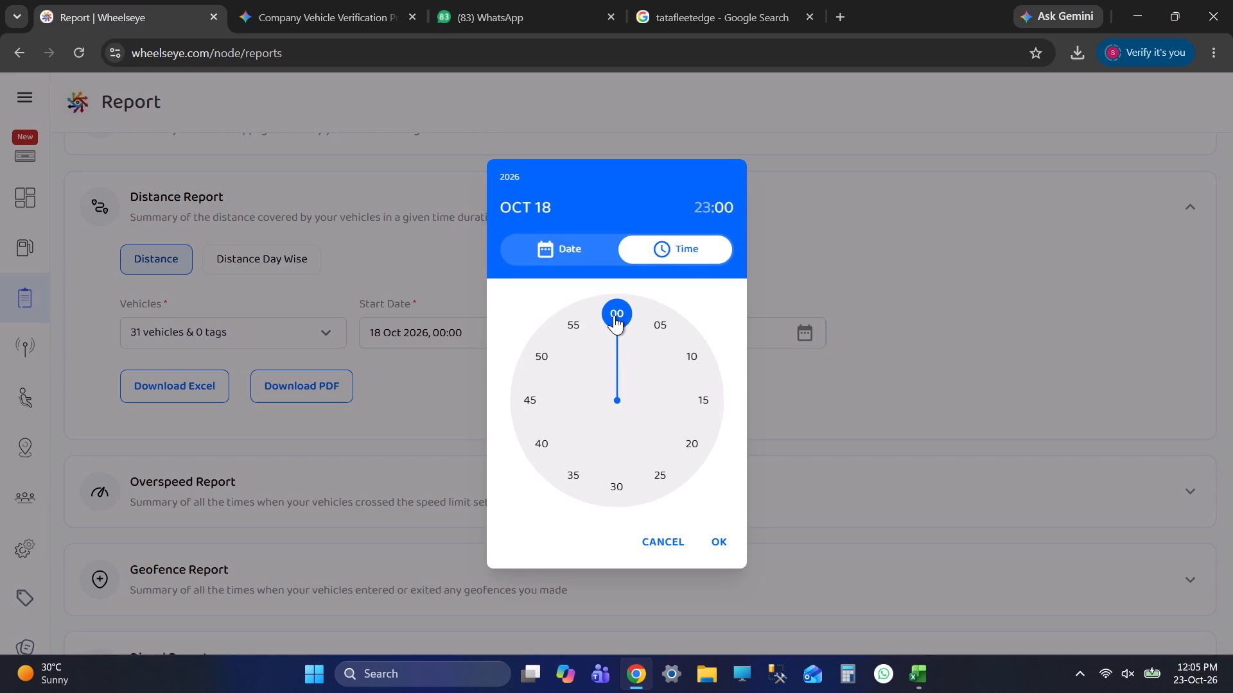
{"action": "left_click", "coordinate": [608, 305]}
{"action": "left_click", "coordinate": [720, 543]}
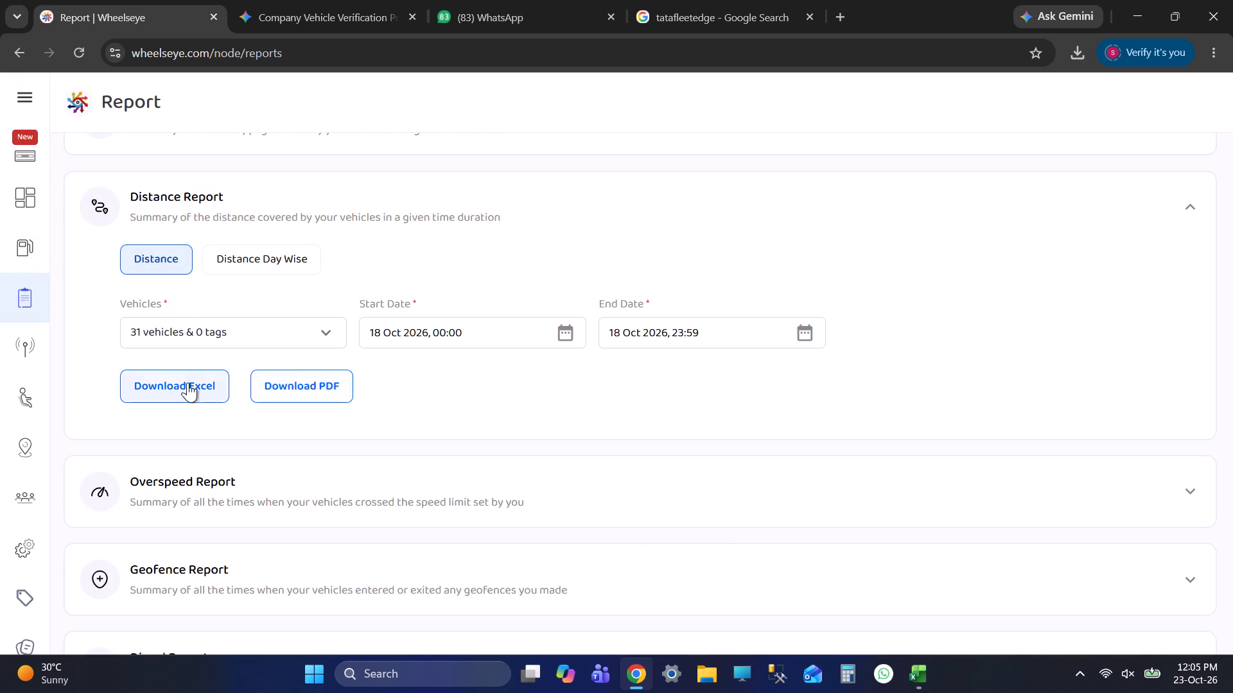
Download the 18 Oct Distance Report as an Excel file and open the downloaded workbook.
{"action": "left_click", "coordinate": [188, 382]}
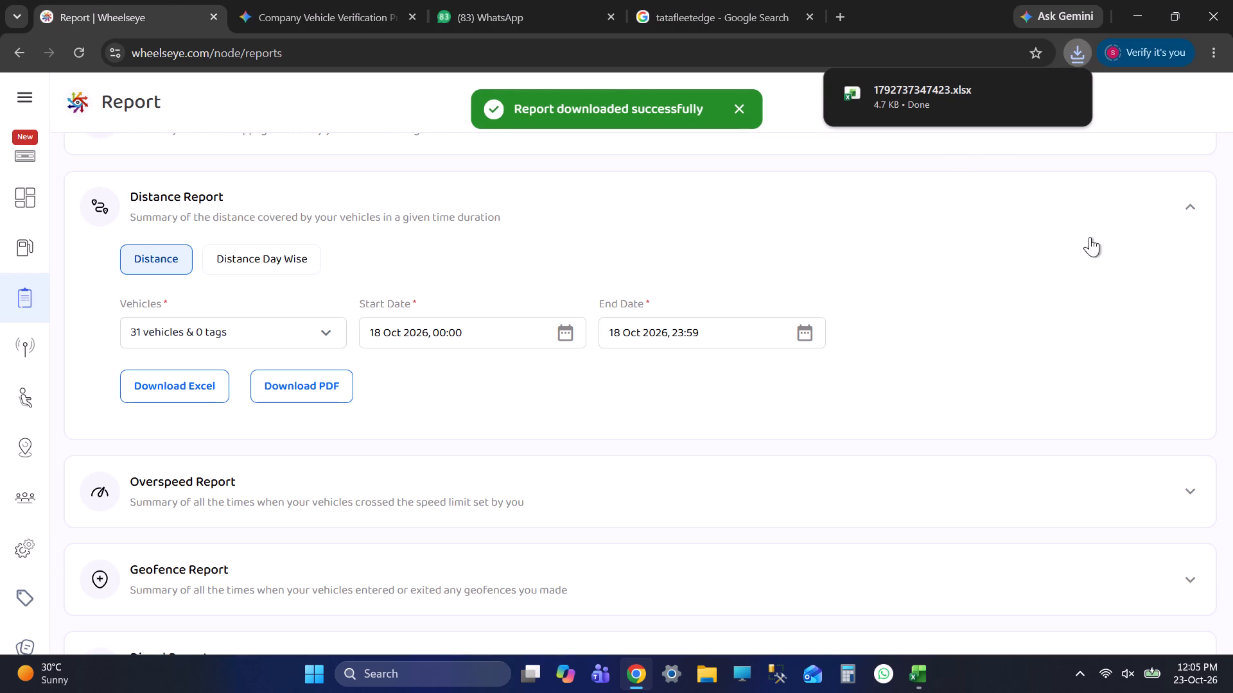
{"action": "left_click", "coordinate": [934, 114]}
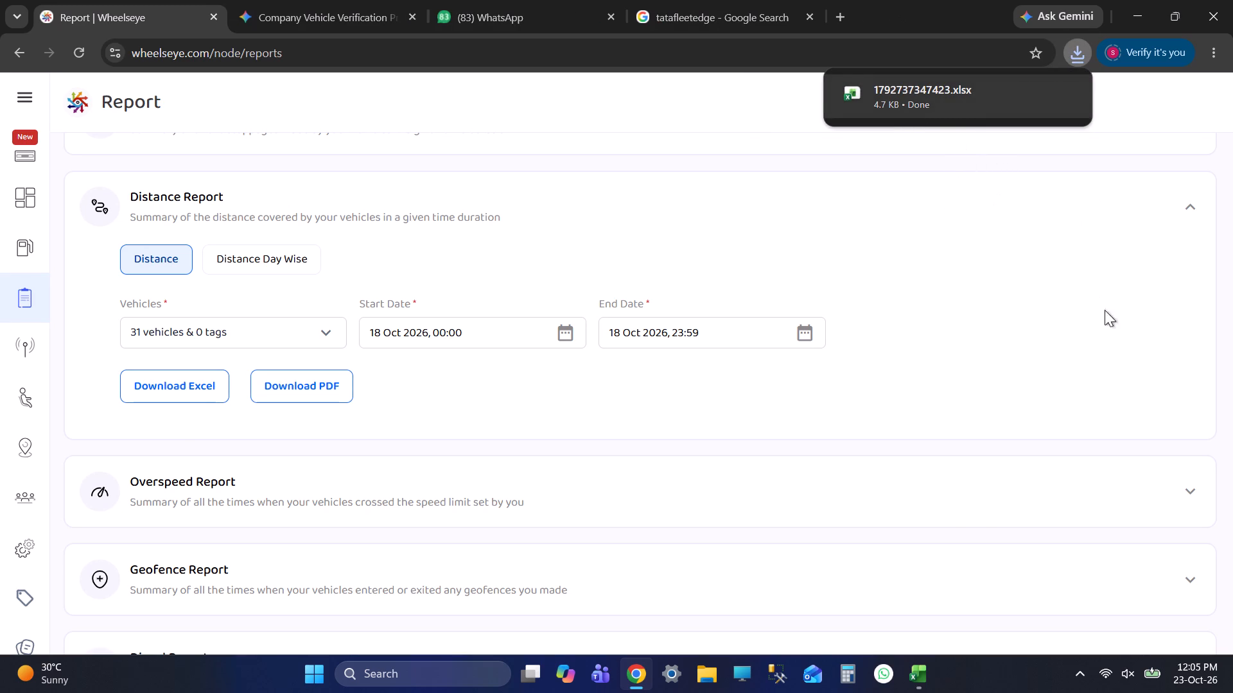